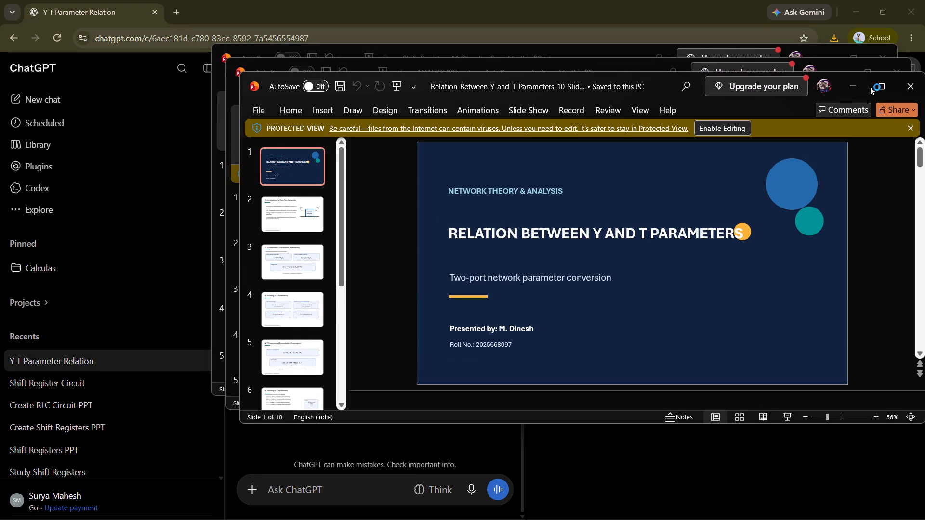
left_click(879, 86)
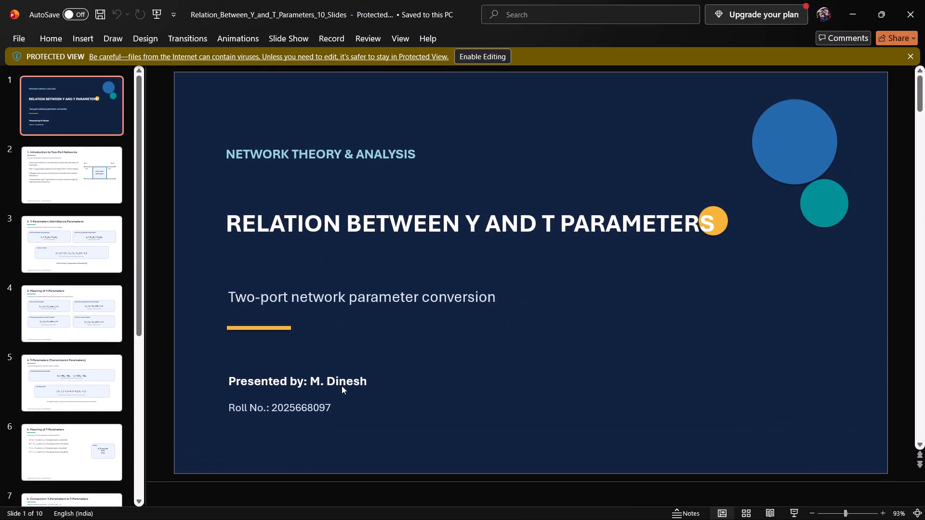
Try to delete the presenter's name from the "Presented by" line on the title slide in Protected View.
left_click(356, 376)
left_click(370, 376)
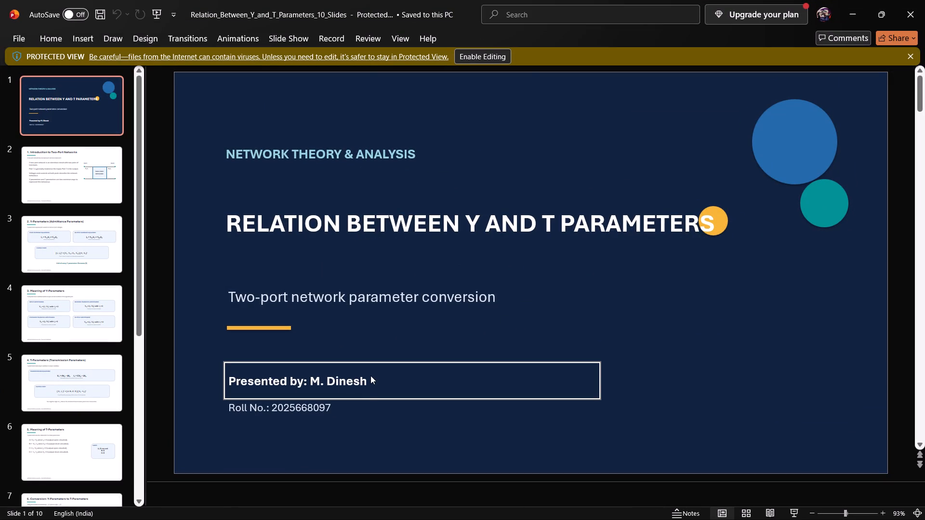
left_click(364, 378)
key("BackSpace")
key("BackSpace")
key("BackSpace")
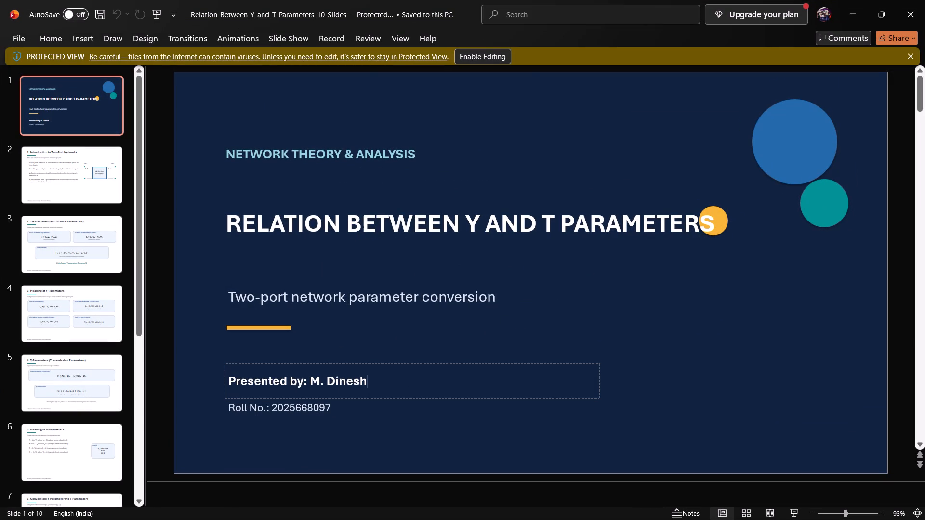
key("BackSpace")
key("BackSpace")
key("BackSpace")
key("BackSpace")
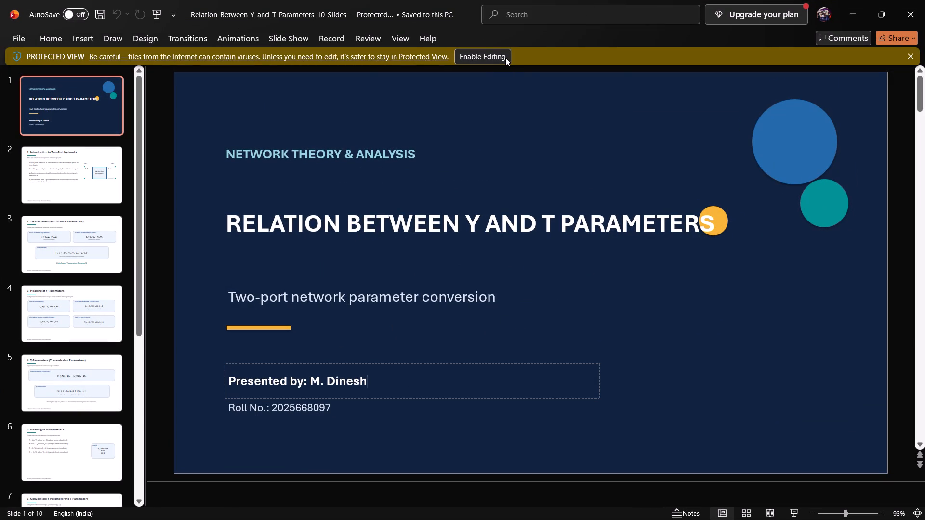
Enable editing for the protected presentation.
left_click(505, 57)
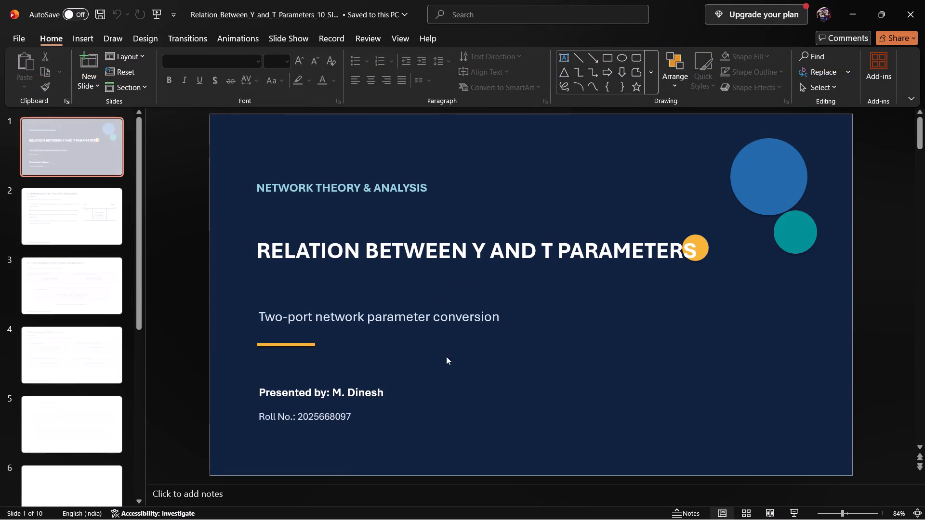
Replace the name after "Presented by:" on the title slide with the new presenter's name.
left_click(374, 399)
left_click(382, 396)
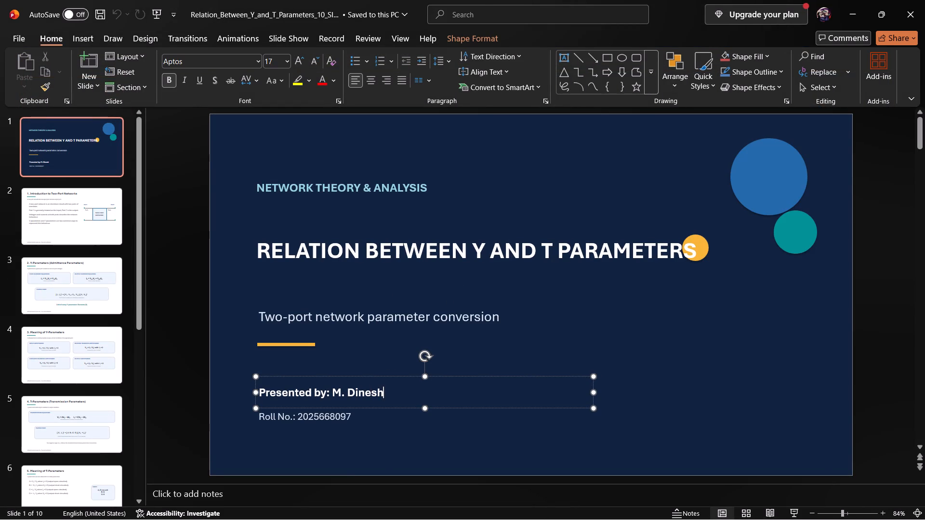
key("BackSpace")
key("BackSpace")
key("BackSpace")
key("BackSpace")
key("BackSpace")
key("BackSpace")
key("BackSpace")
key("BackSpace")
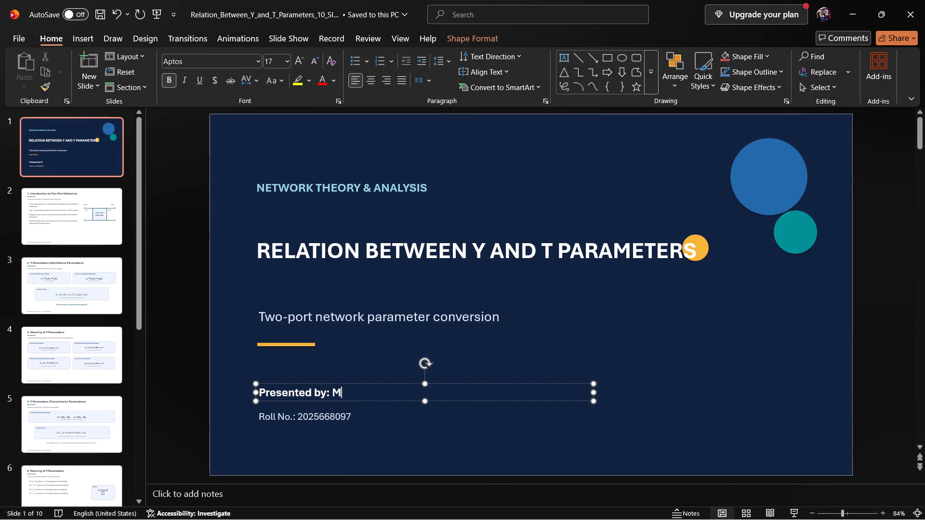
key("BackSpace")
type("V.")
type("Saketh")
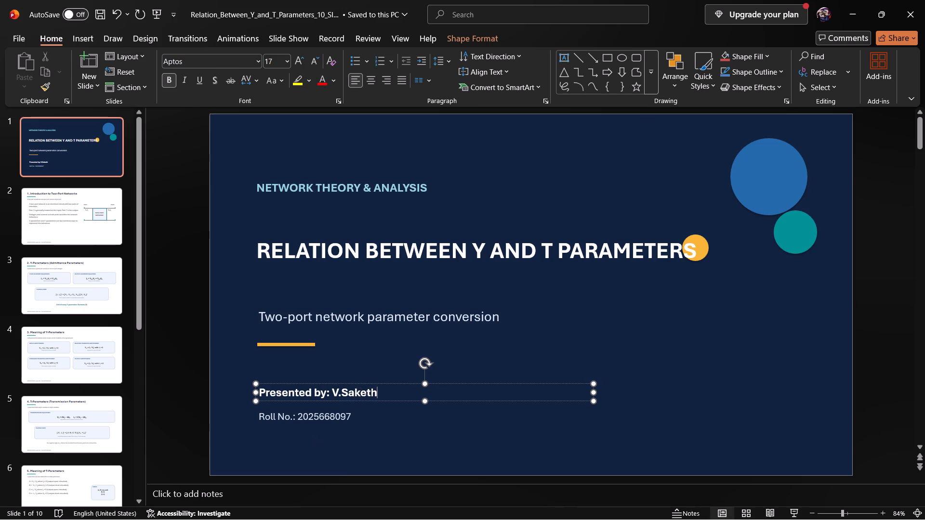
Replace the last six digits of the roll number on the title slide with the new presenter's digits.
left_click(337, 419)
left_click(350, 418)
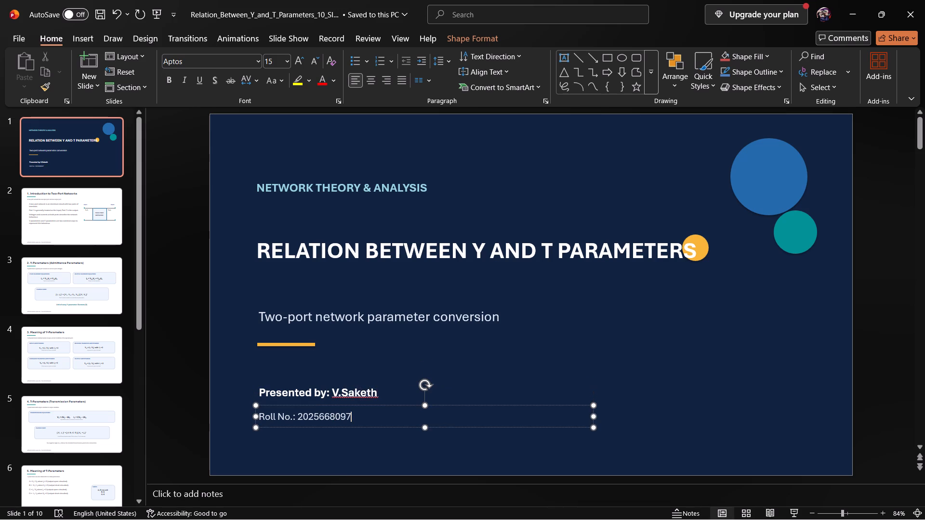
key("BackSpace")
key("BackSpace")
key("BackSpace")
key("BackSpace")
key("BackSpace")
key("BackSpace")
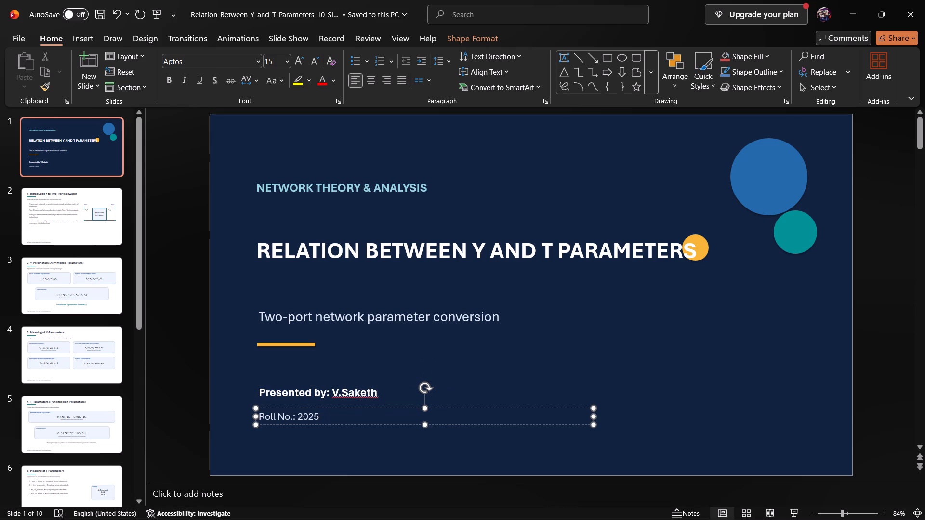
key("Left")
key("Left")
key("Right")
key("Clear")
key("Page_Up")
key("Insert")
left_click(356, 420)
left_click(339, 416)
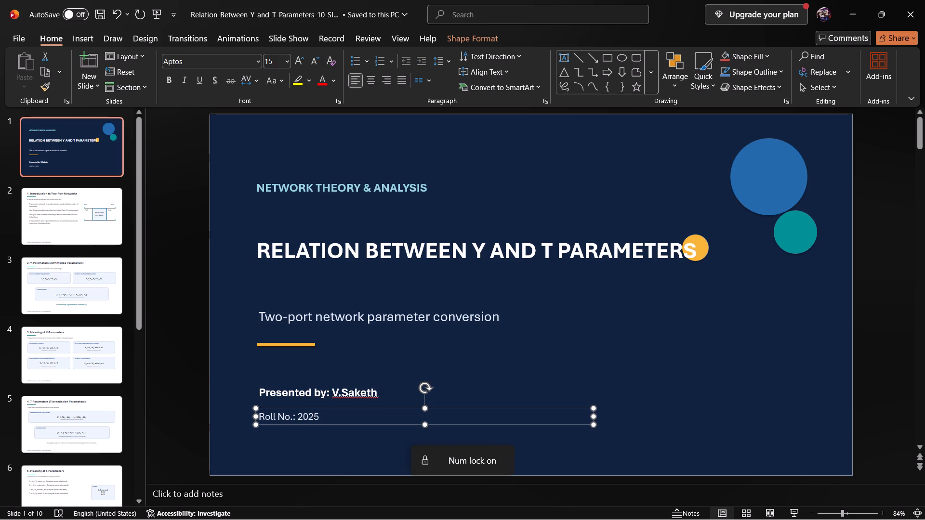
left_click(323, 416)
left_click(332, 419)
key("Left")
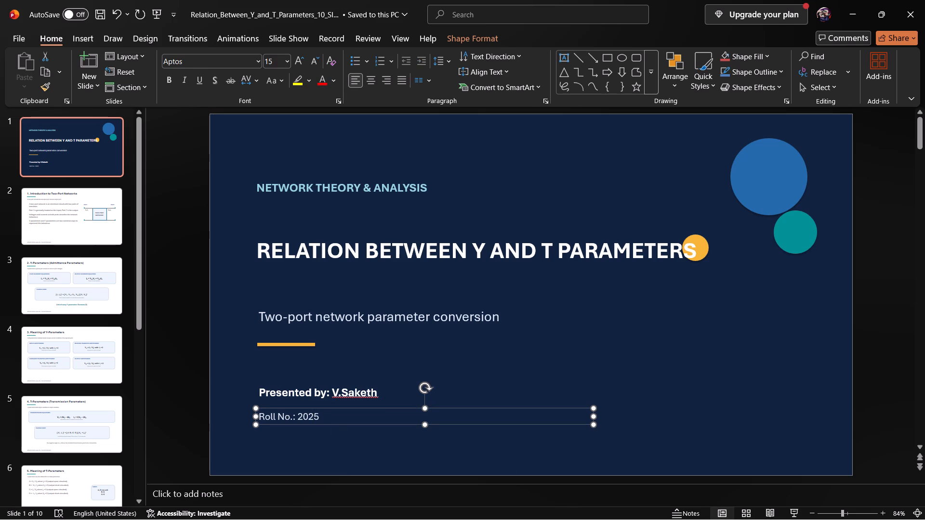
key("Left")
left_click(335, 416)
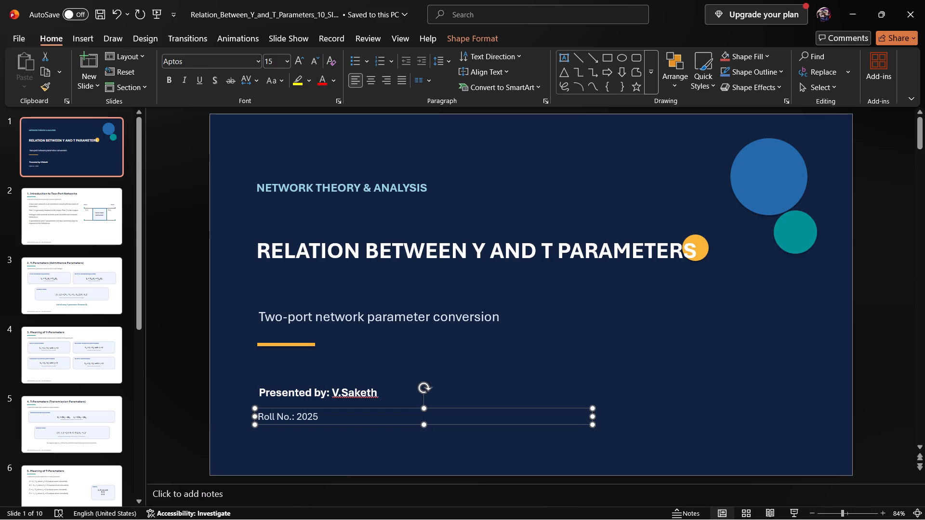
left_click(333, 395)
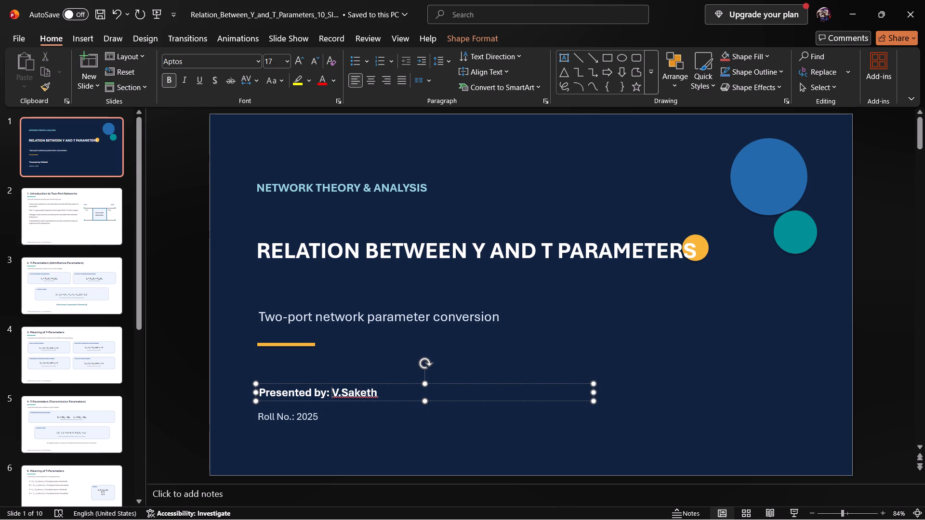
left_click(313, 416)
key("Right")
key("Left")
key("Left")
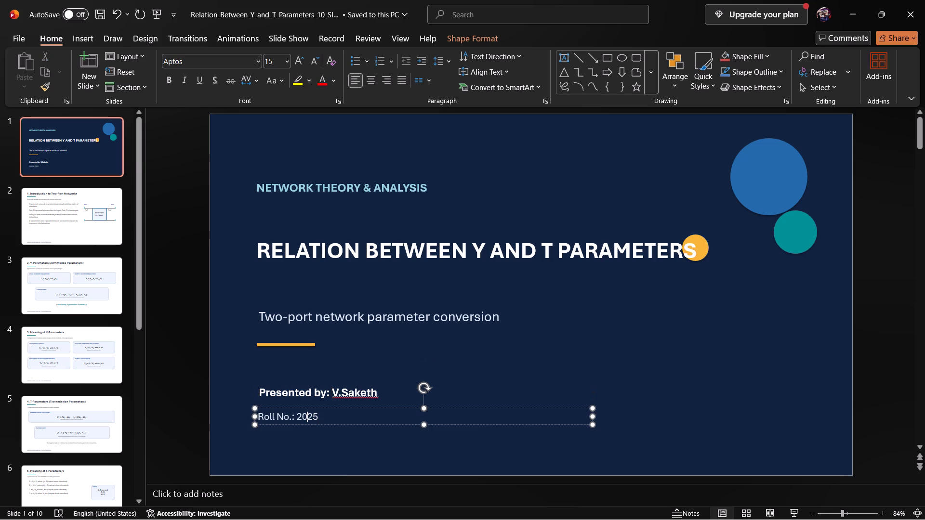
key("Right")
key("Right")
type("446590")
left_click(476, 373)
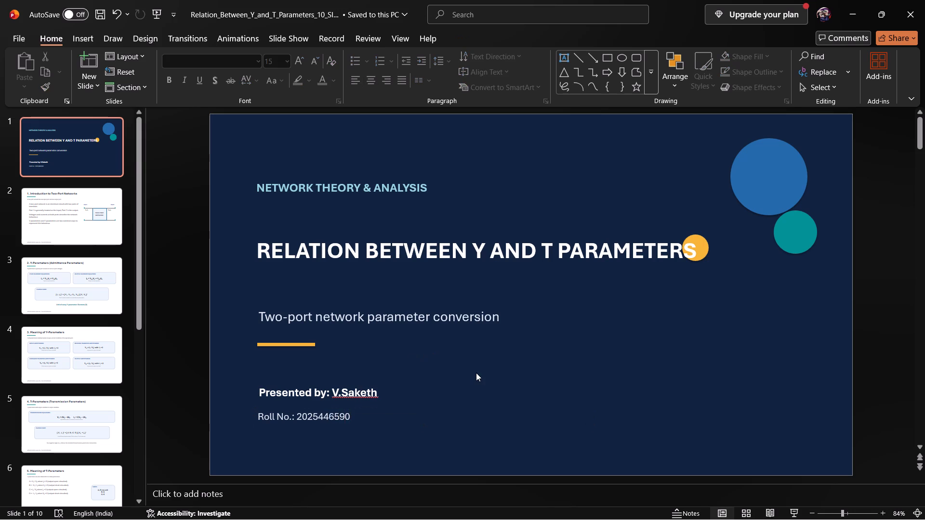
Replace the presenter's name on the closing THANK YOU slide with the new presenter's name.
left_click(55, 207)
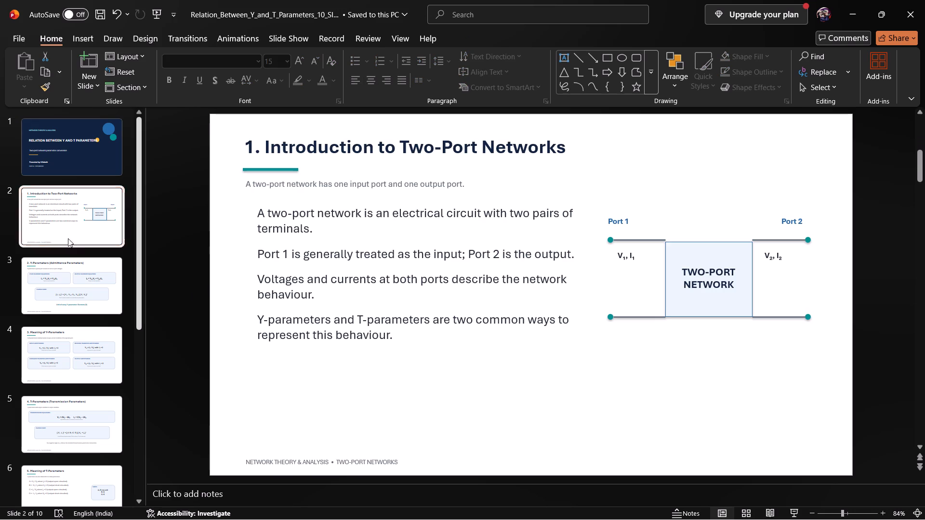
left_click(65, 283)
left_click(65, 283)
key("Down")
key("Down")
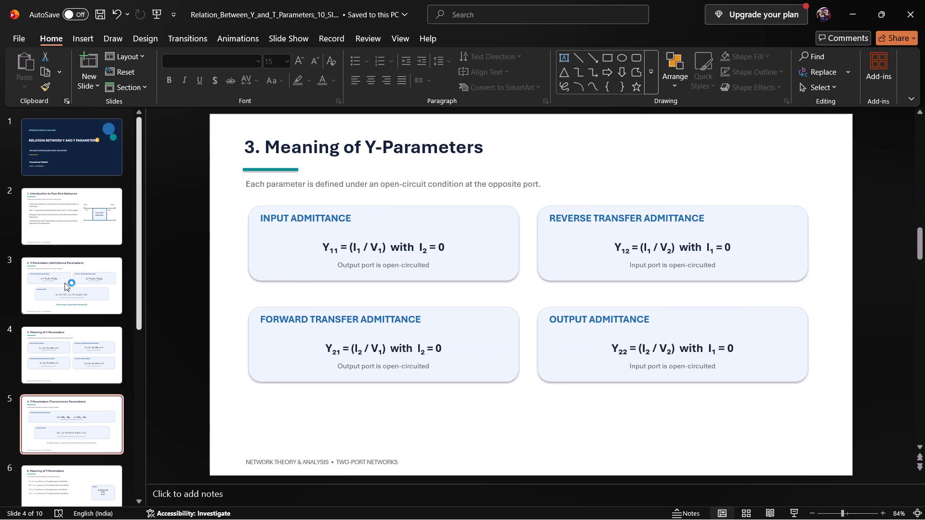
key("Down")
key("Down")
key("Down")
key("Down")
key("Down")
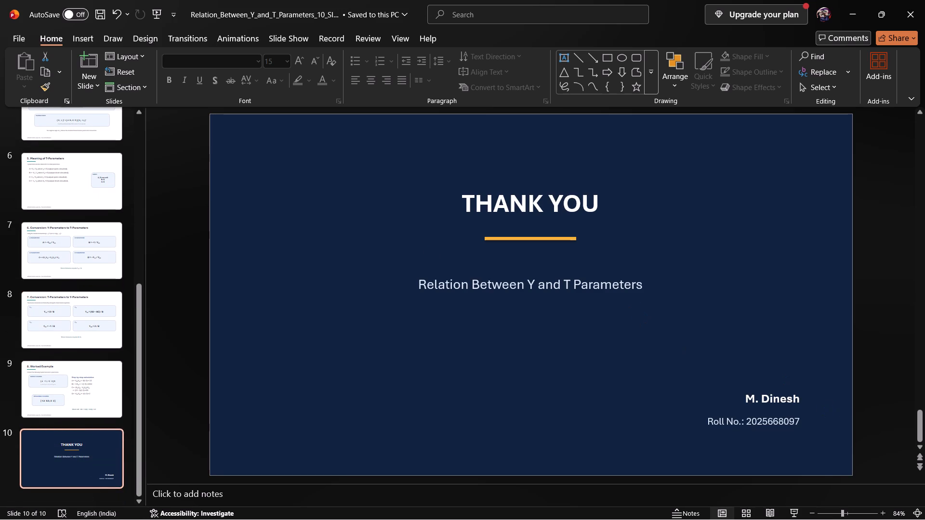
left_click(794, 398)
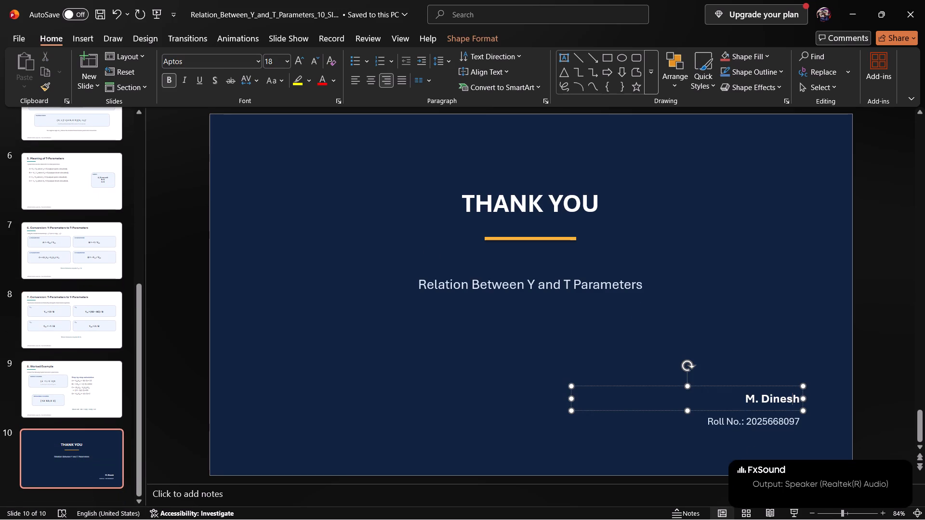
key("ctrl+a")
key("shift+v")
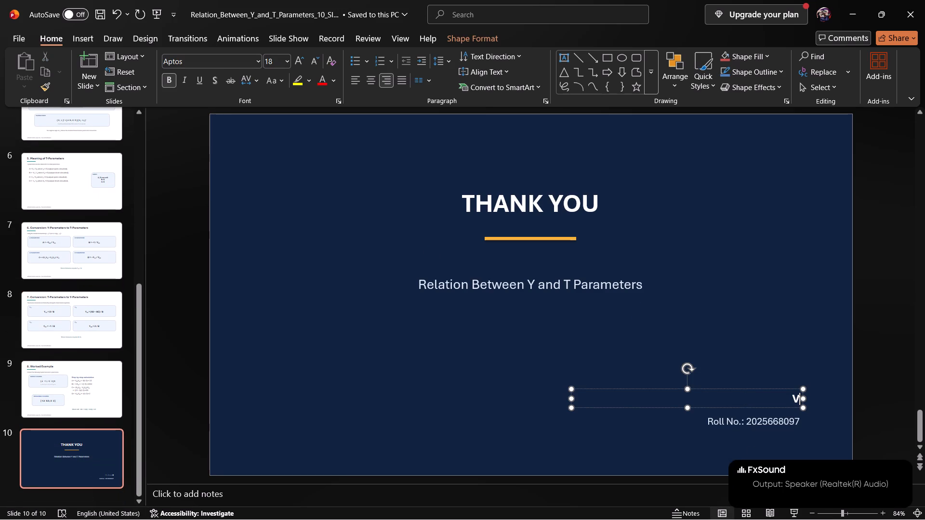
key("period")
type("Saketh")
Replace the last six digits of the roll number on the THANK YOU slide to match the title slide.
left_click(790, 421)
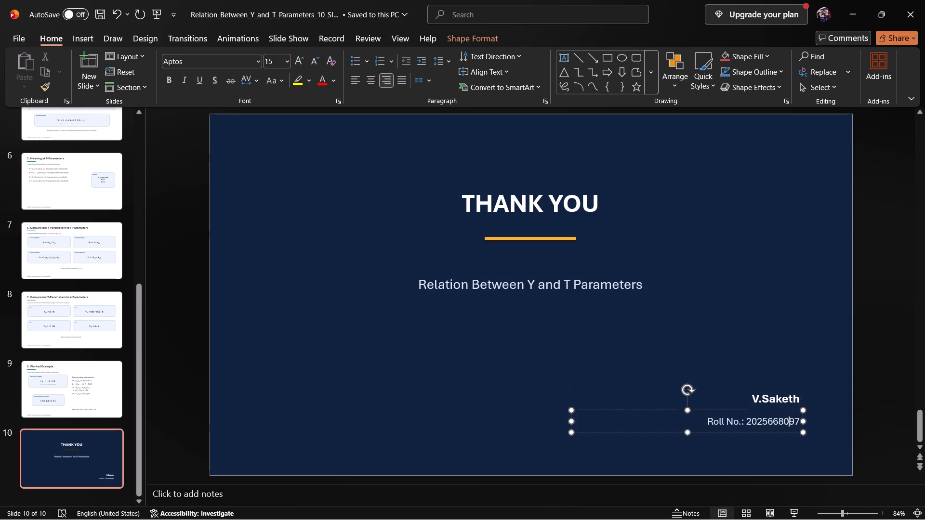
left_click(796, 421)
key("Right")
key("BackSpace")
key("BackSpace")
key("BackSpace")
key("BackSpace")
key("BackSpace")
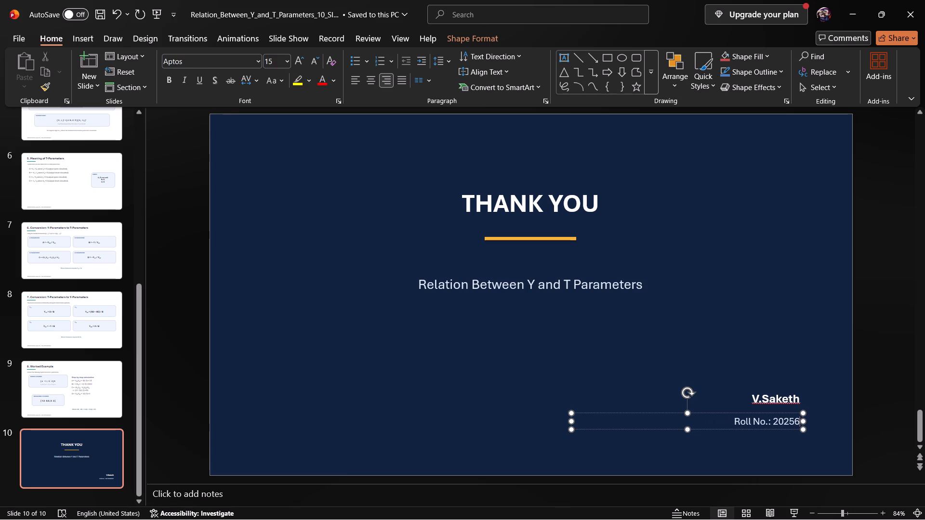
key("BackSpace")
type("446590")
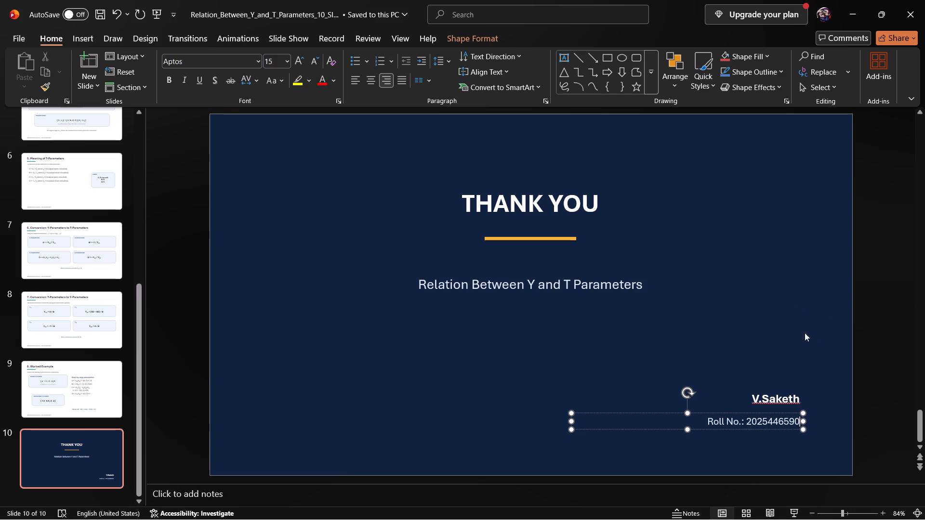
left_click(783, 326)
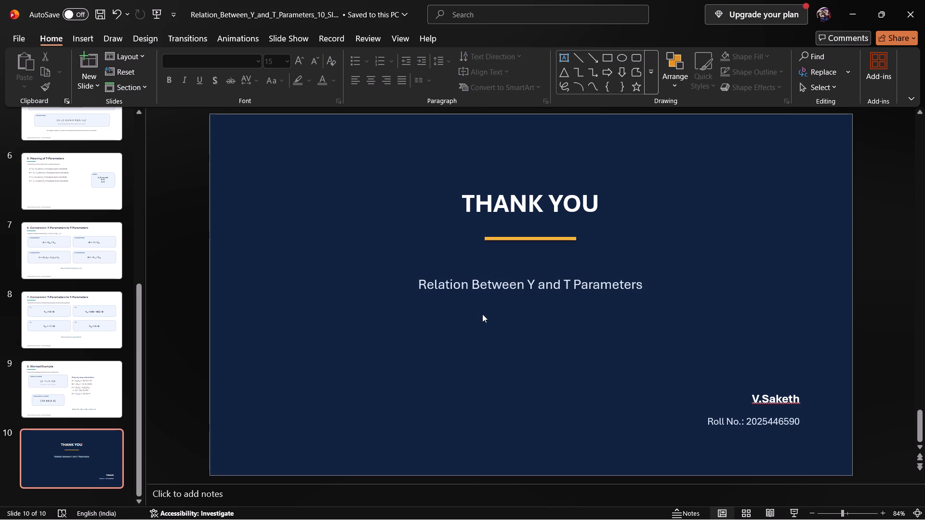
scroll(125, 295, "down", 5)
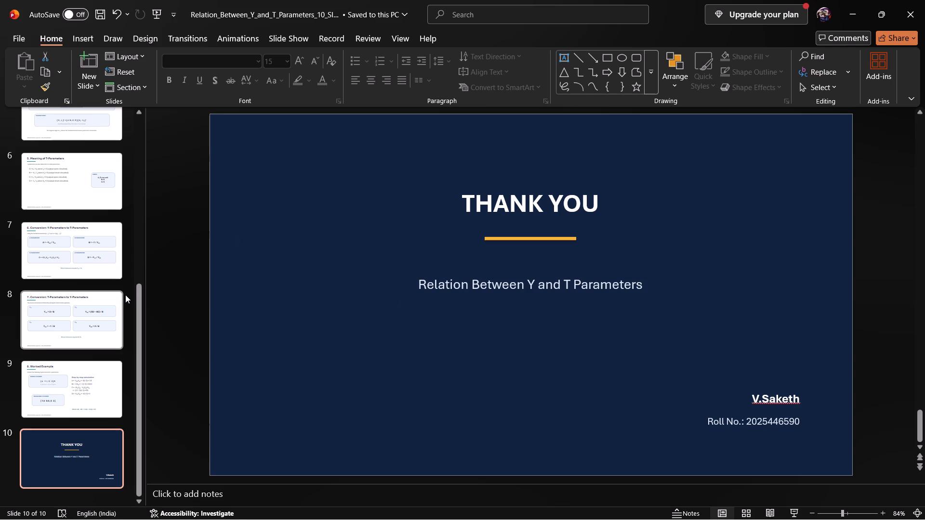
Insert a Cameo camera feed on the THANK YOU slide and turn on its live preview.
scroll(115, 284, "up", 18)
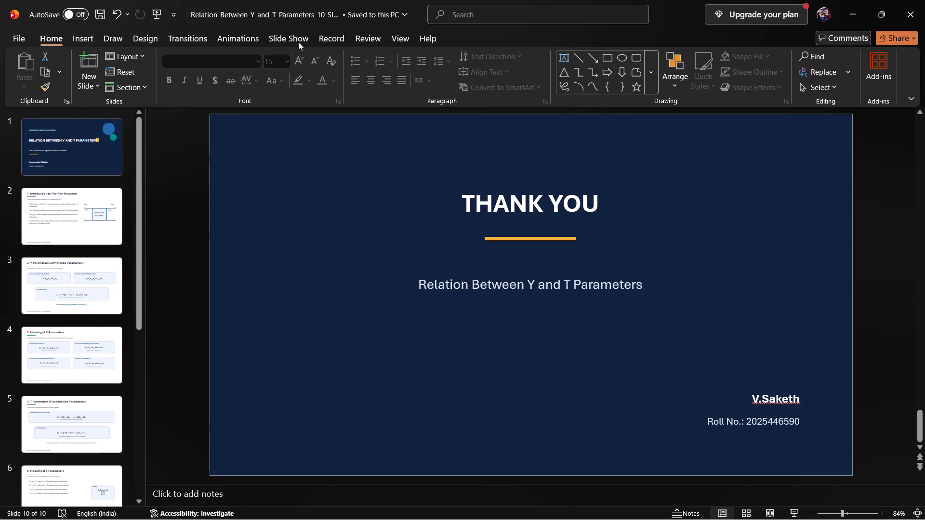
left_click(328, 38)
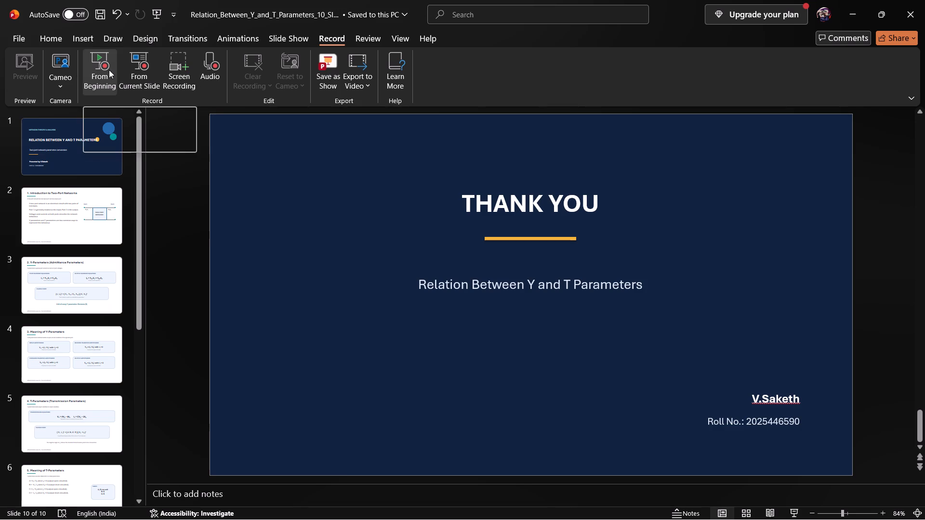
left_click(62, 71)
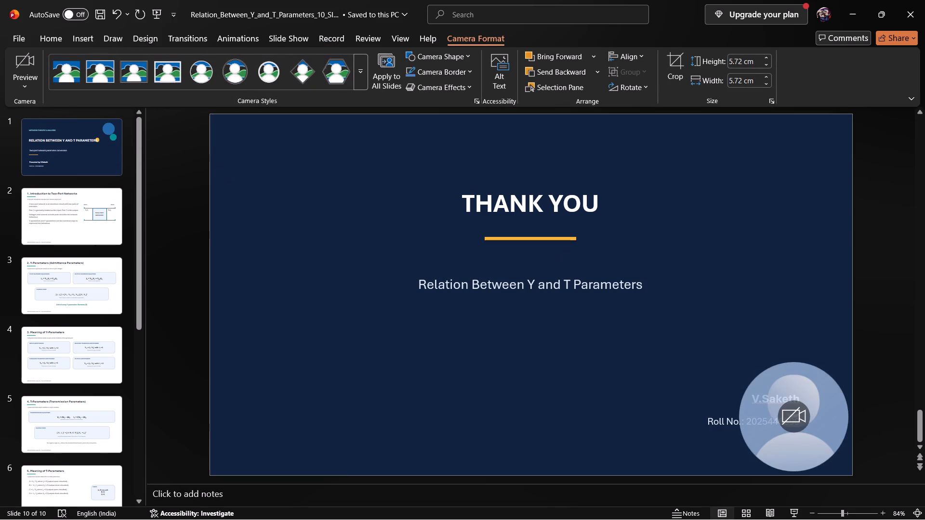
left_click(795, 423)
left_click(795, 423)
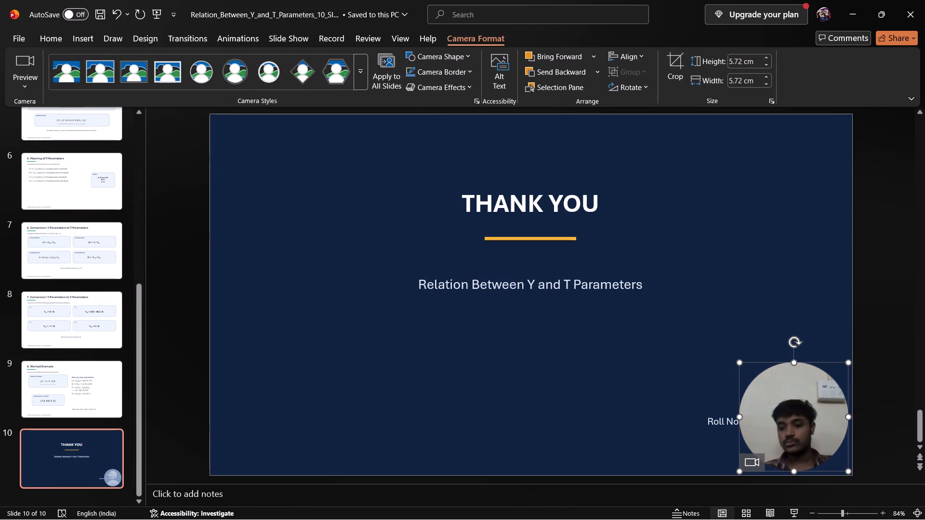
Apply the circular camera feed from the THANK YOU slide to all slides.
left_click(389, 67)
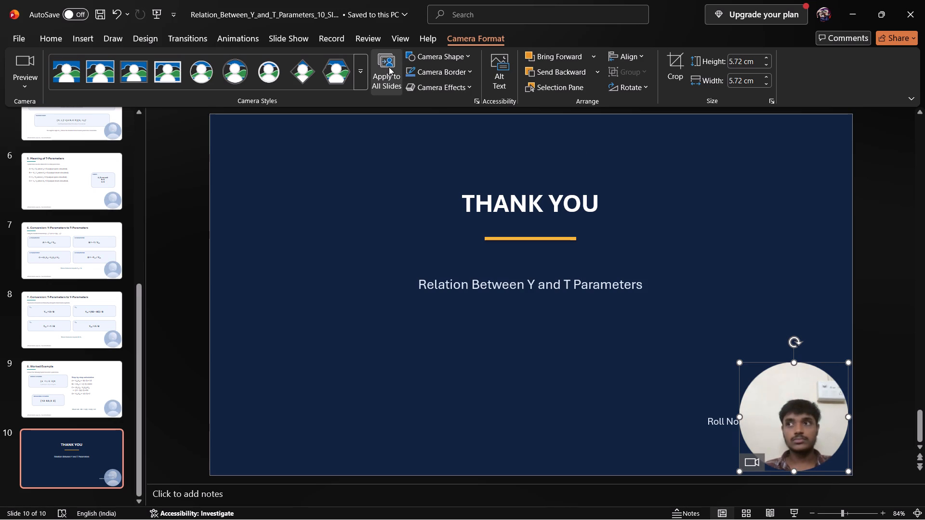
left_click(387, 60)
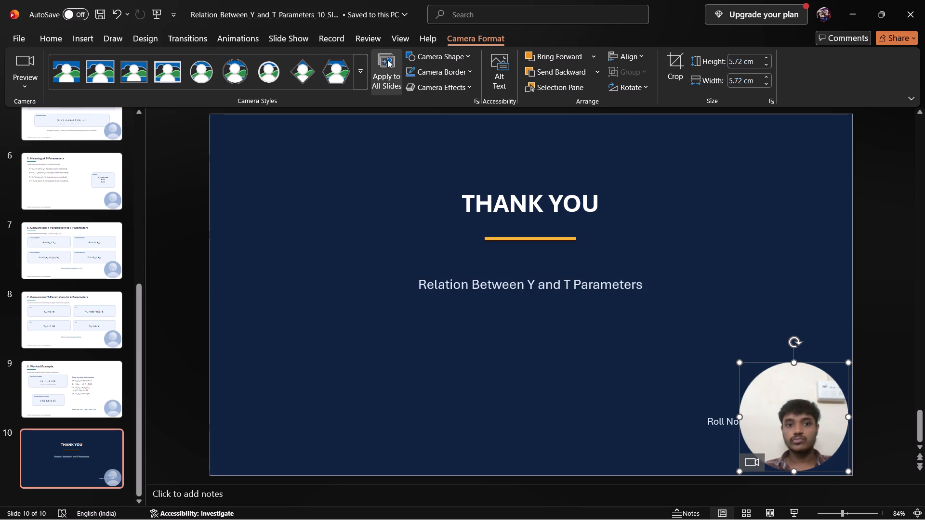
left_click(387, 60)
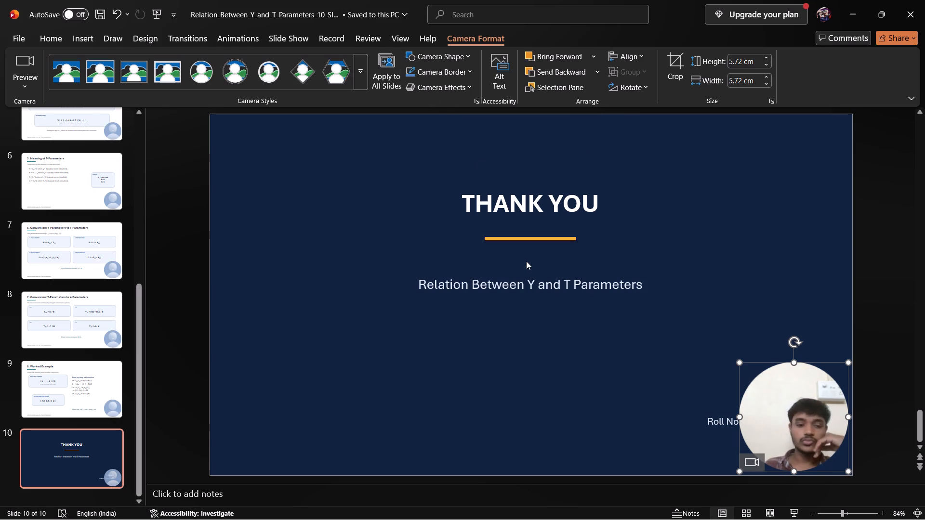
Open the recording view from the beginning on the title slide and go through its introductory tour to dismiss it.
left_click(75, 376)
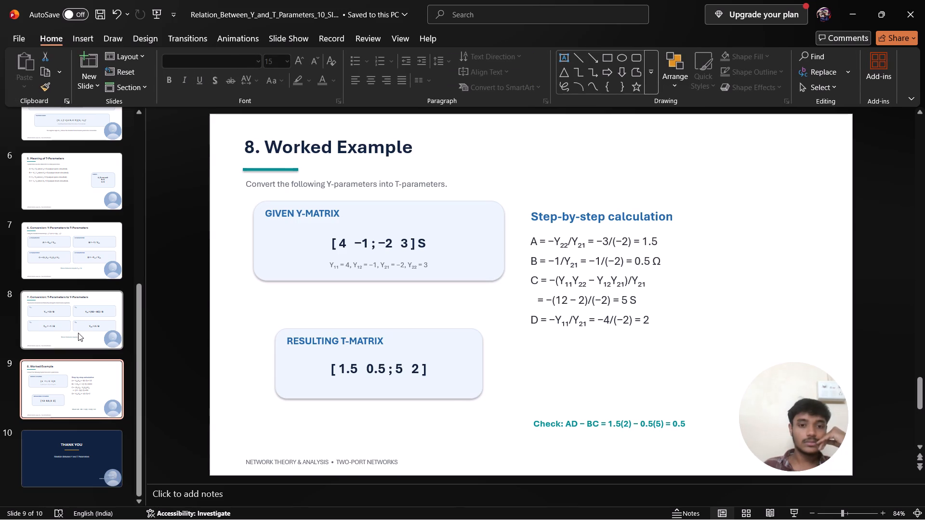
scroll(66, 159, "up", 6)
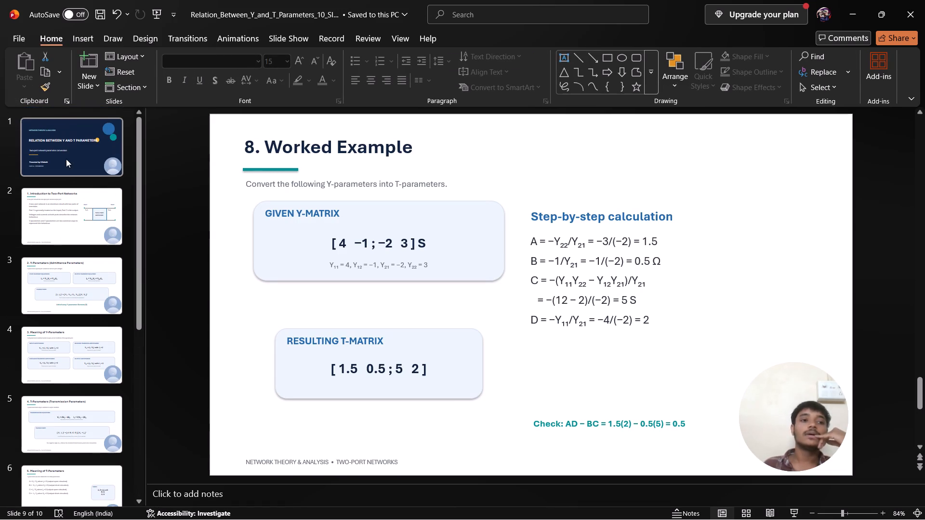
left_click(68, 135)
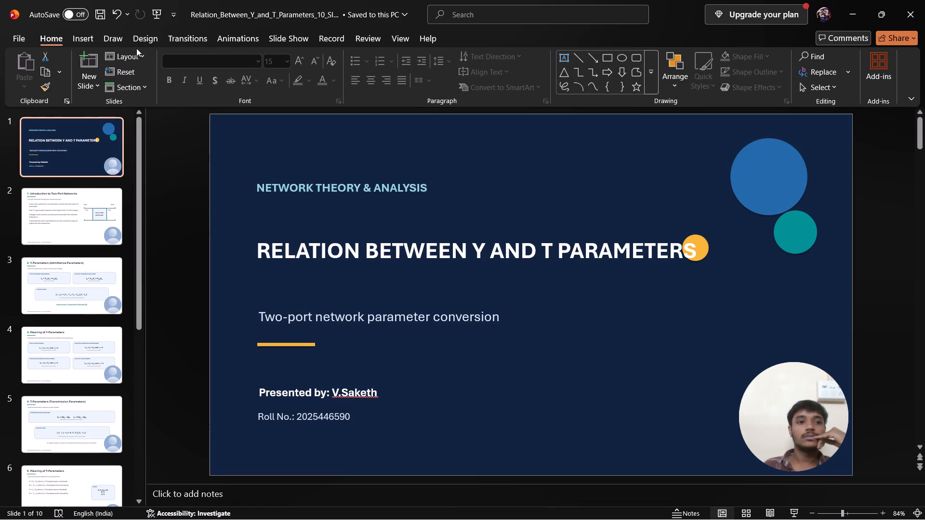
left_click(343, 45)
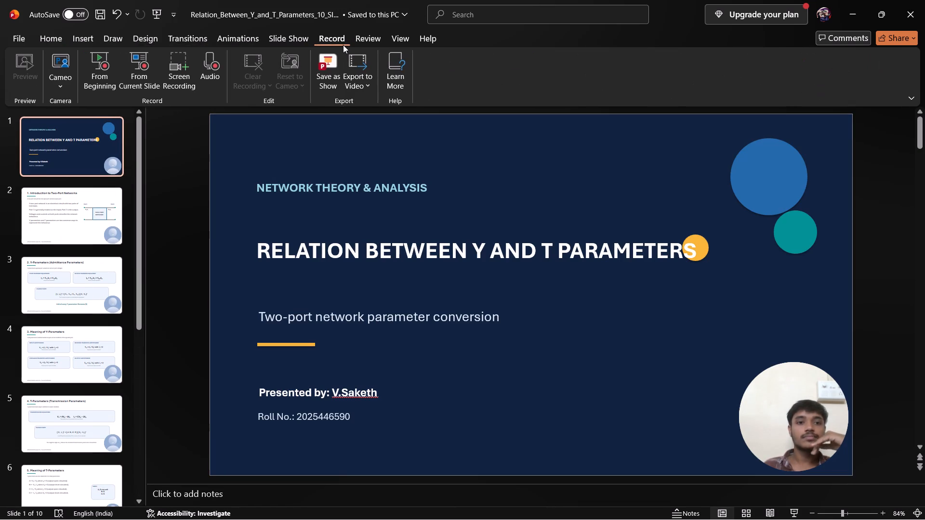
left_click(60, 89)
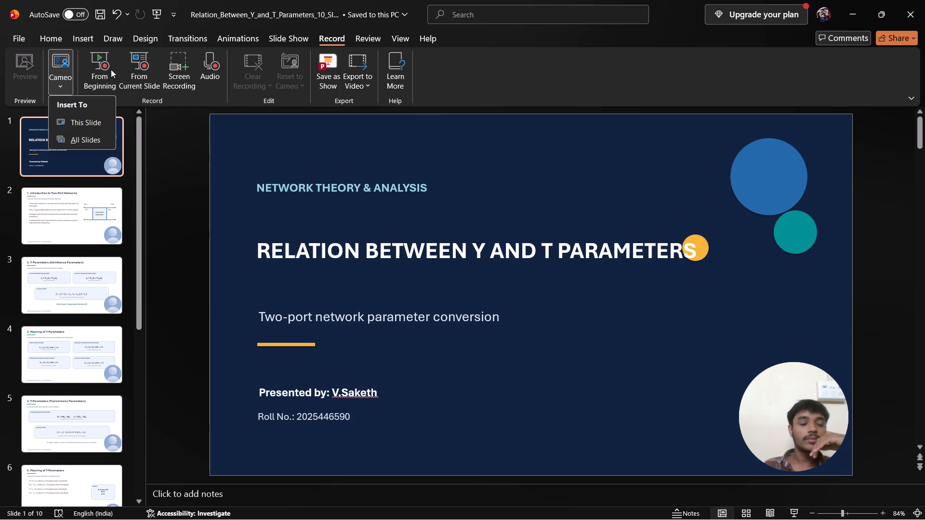
left_click(101, 67)
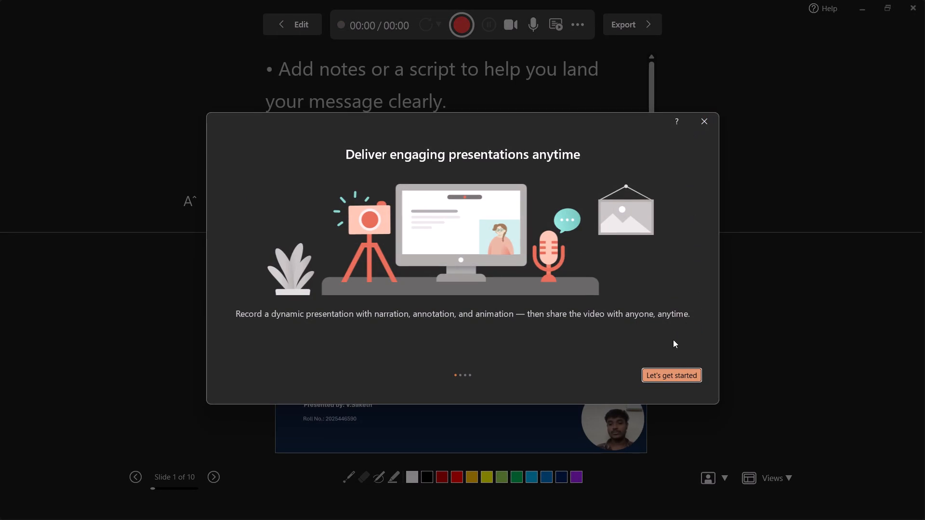
left_click(665, 379)
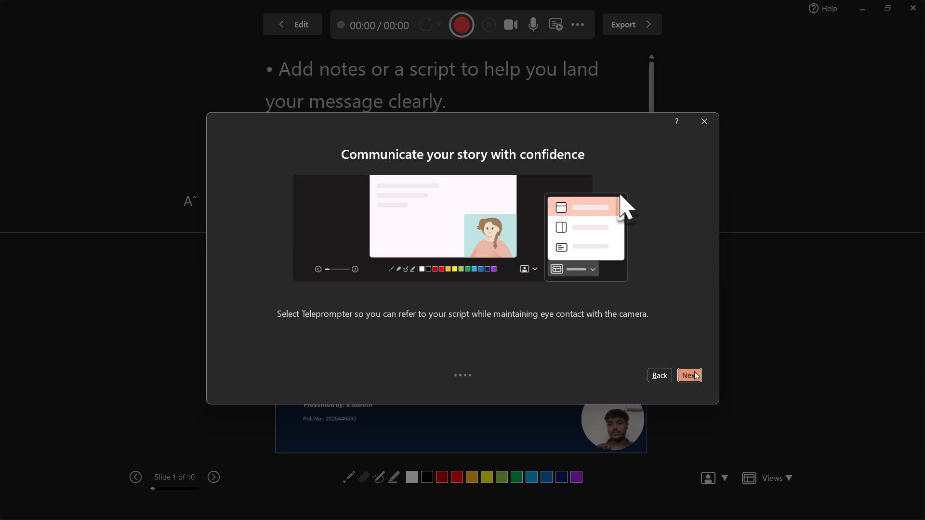
left_click(694, 371)
left_click(694, 371)
left_click(694, 371)
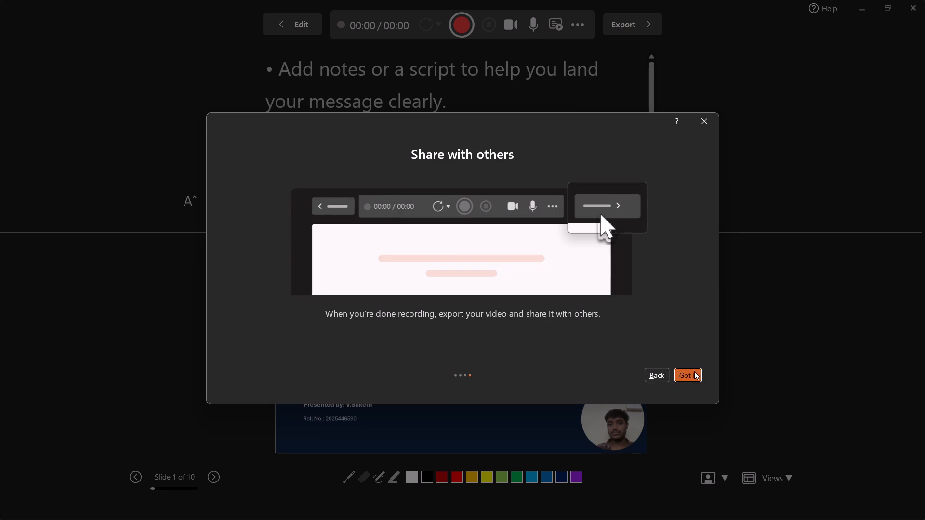
Reduce the teleprompter notes' text size to the smallest setting and enlarge it again by one increment.
left_click(498, 150)
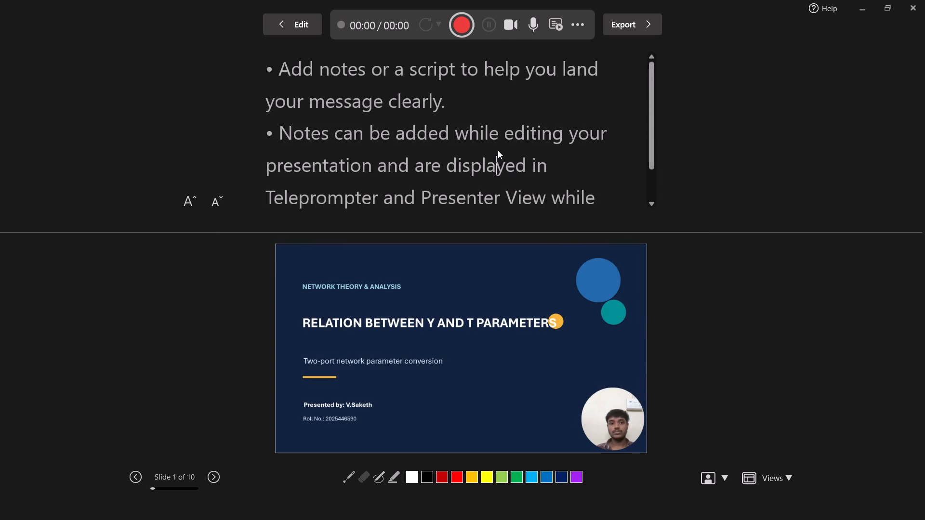
key("ctrl+a")
left_click(460, 165)
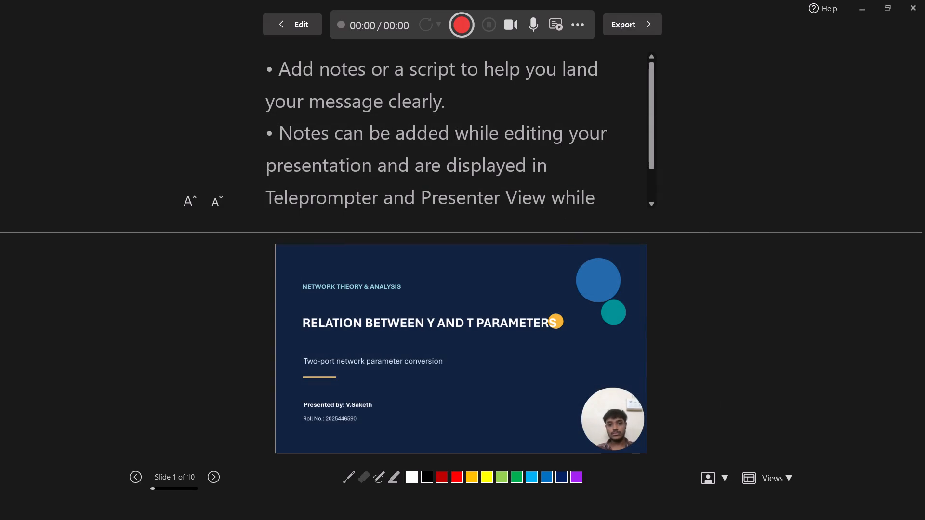
triple_click(220, 203)
left_click_drag(220, 203, 189, 208)
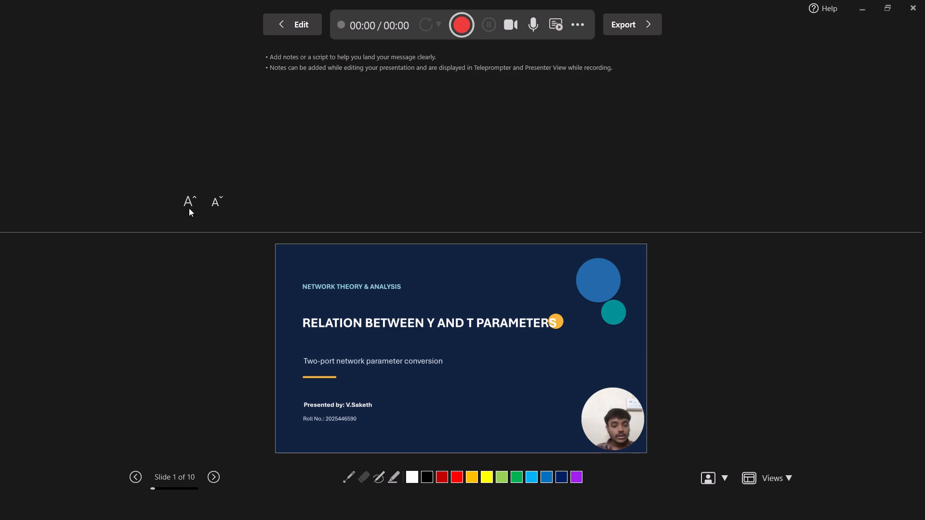
left_click(189, 208)
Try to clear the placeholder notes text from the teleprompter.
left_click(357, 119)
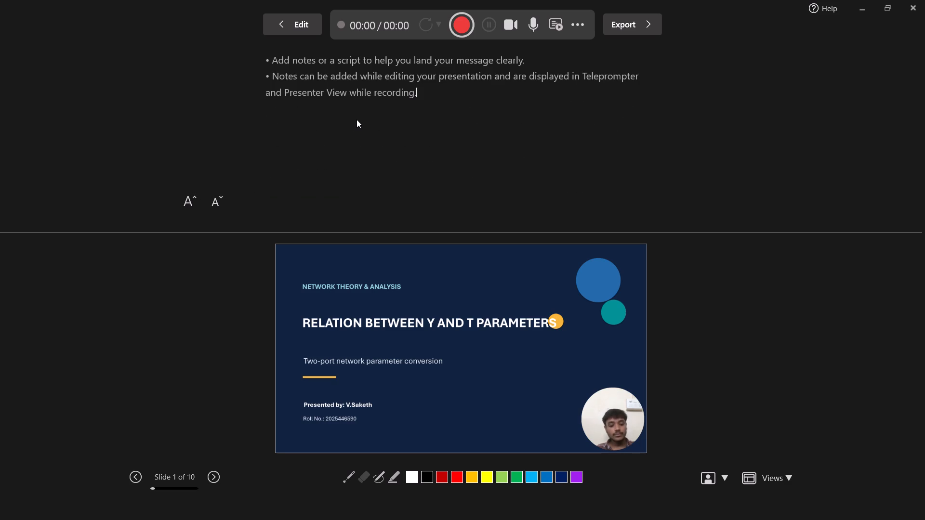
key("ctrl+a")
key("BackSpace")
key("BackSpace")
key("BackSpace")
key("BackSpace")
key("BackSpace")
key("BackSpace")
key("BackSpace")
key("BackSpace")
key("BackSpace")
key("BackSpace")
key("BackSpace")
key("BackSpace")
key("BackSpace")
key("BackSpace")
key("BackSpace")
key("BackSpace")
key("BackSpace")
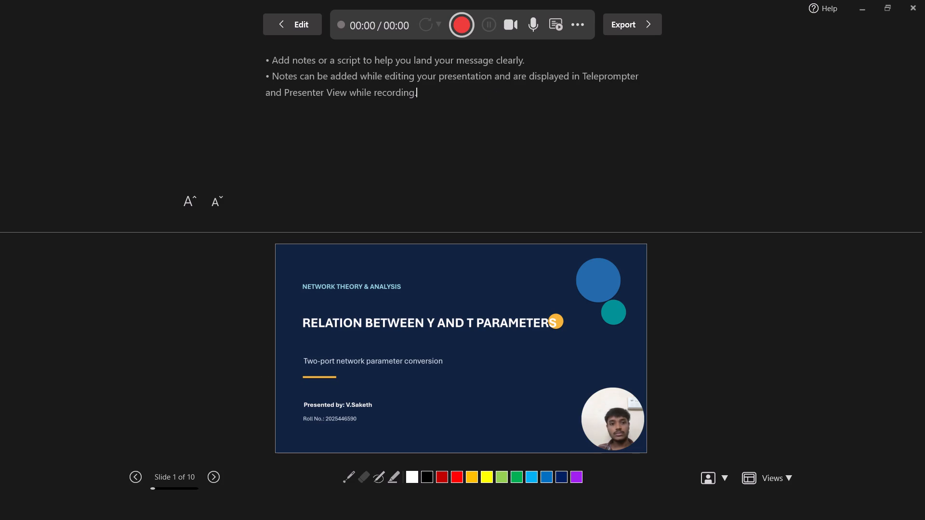
key("ctrl+v")
key("BackSpace")
key("BackSpace")
key("BackSpace")
key("BackSpace")
key("BackSpace")
key("BackSpace")
key("BackSpace")
key("BackSpace")
key("BackSpace")
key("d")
key("BackSpace")
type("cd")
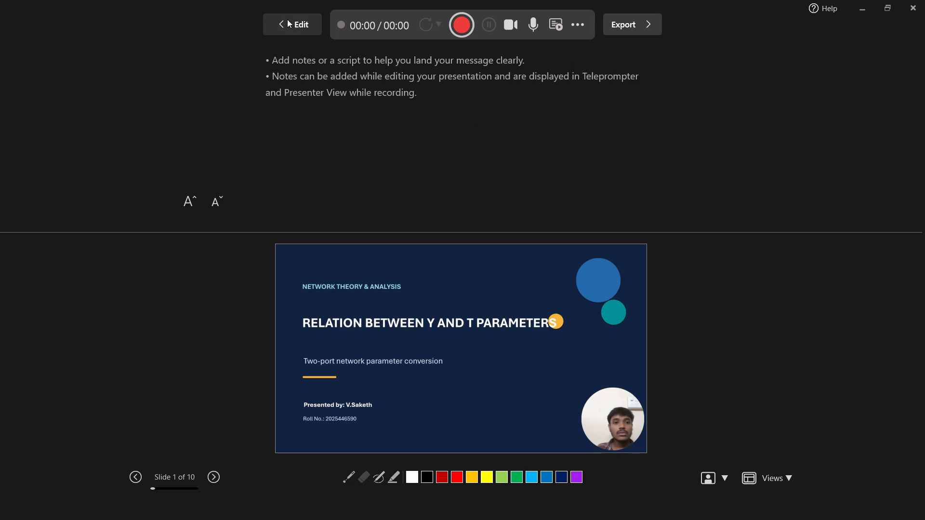
left_click(296, 28)
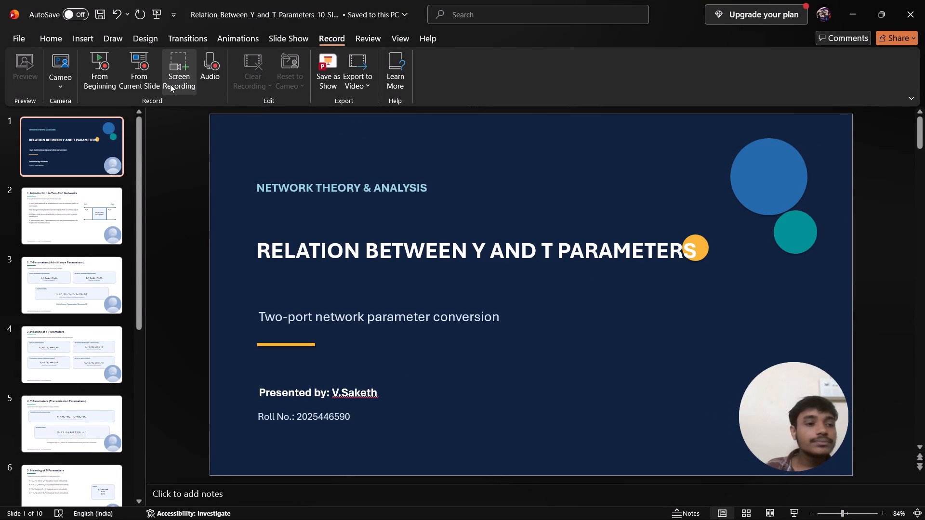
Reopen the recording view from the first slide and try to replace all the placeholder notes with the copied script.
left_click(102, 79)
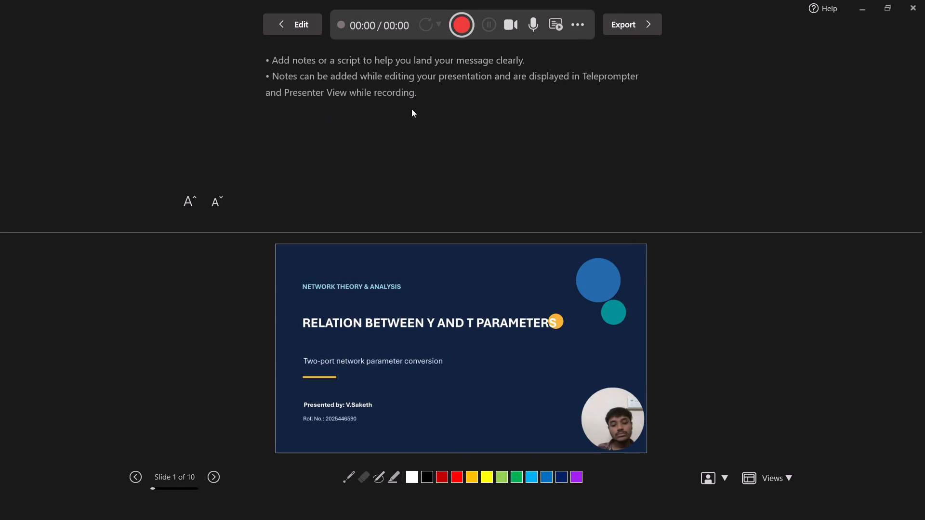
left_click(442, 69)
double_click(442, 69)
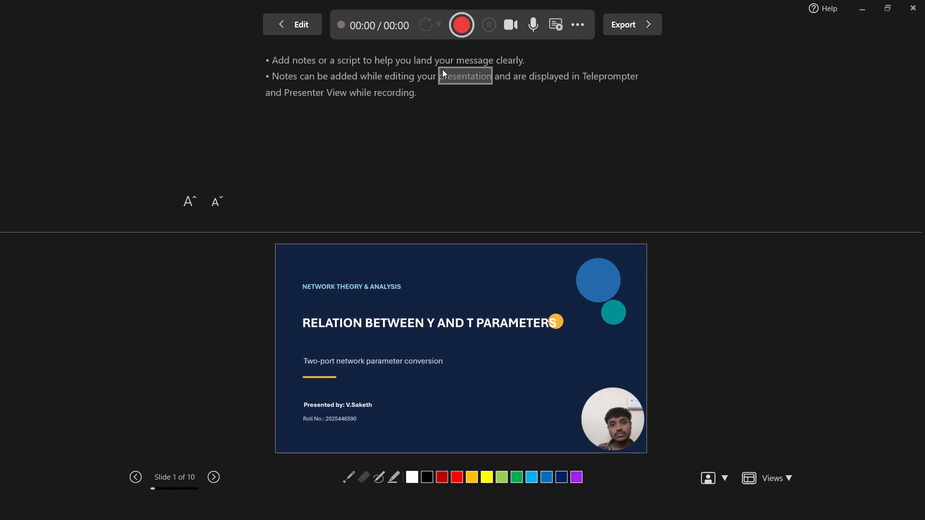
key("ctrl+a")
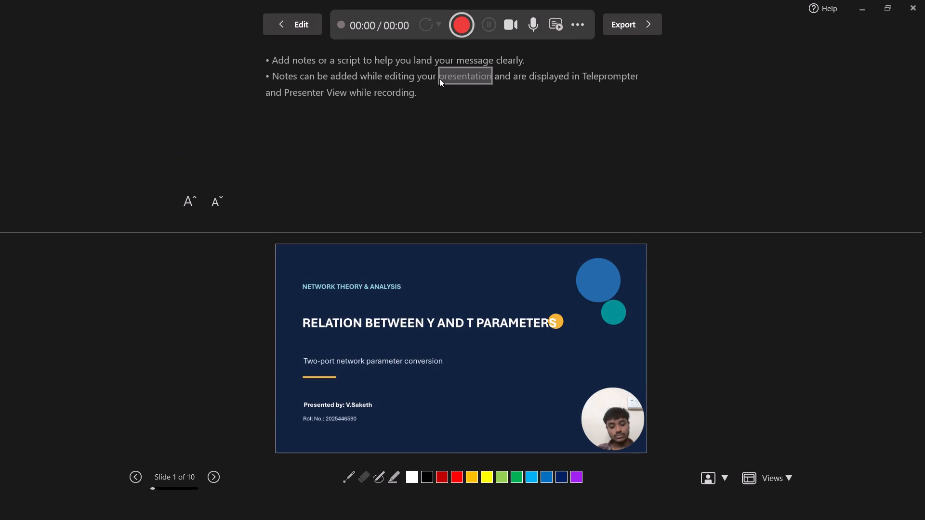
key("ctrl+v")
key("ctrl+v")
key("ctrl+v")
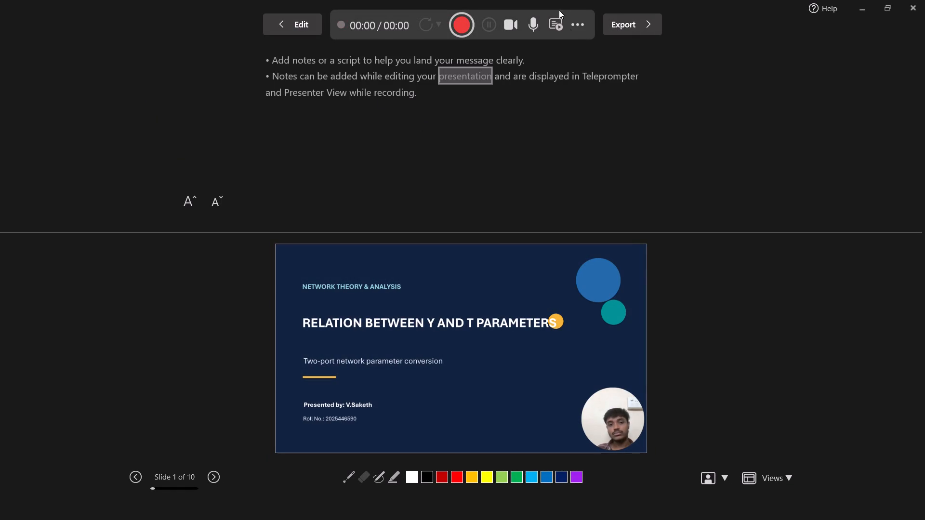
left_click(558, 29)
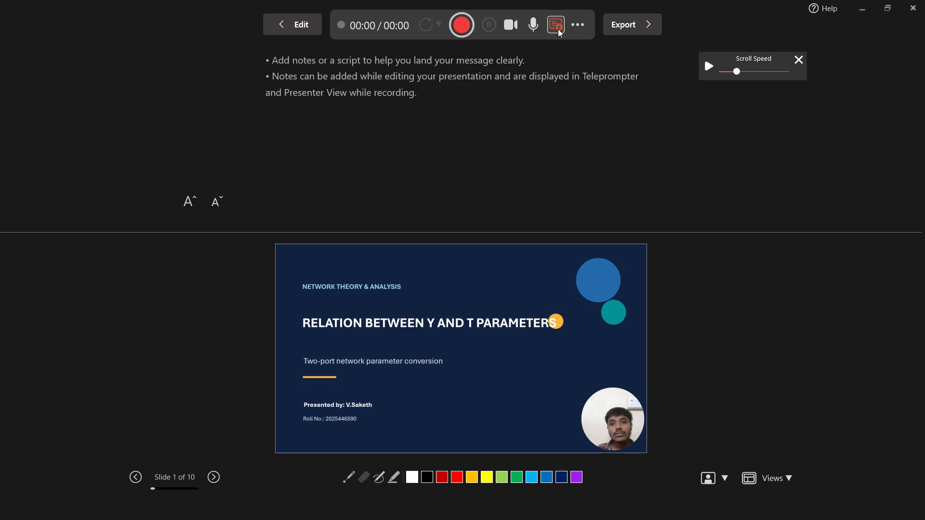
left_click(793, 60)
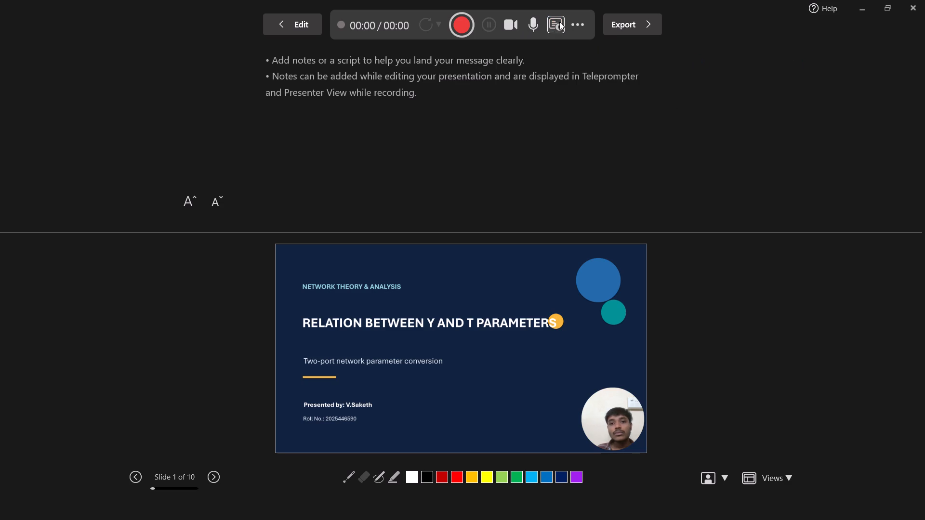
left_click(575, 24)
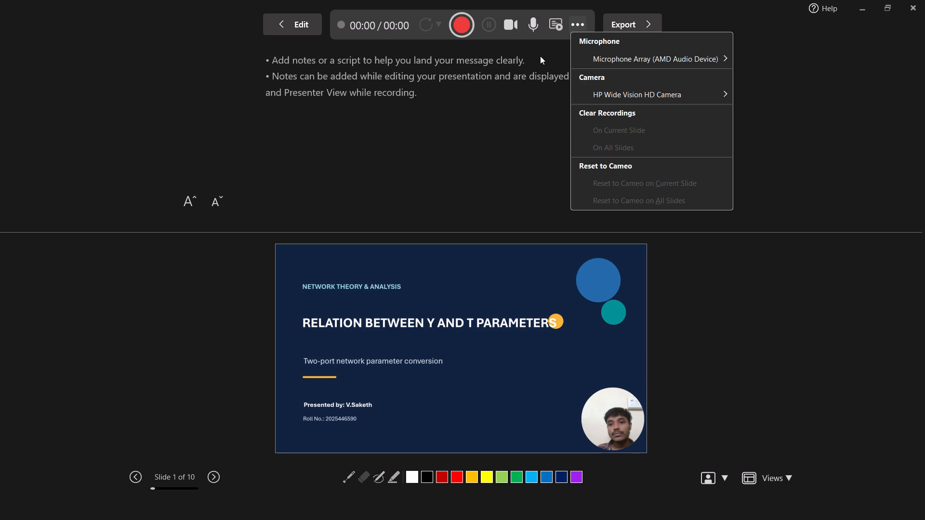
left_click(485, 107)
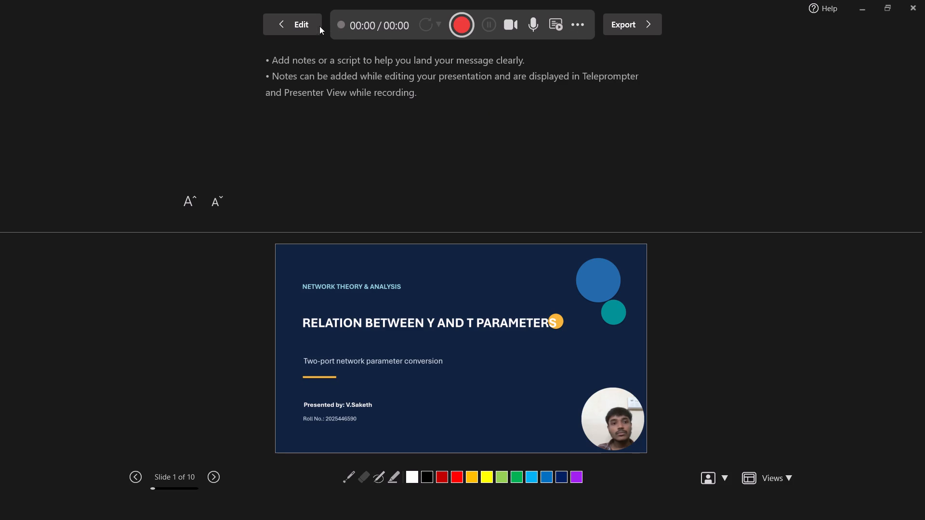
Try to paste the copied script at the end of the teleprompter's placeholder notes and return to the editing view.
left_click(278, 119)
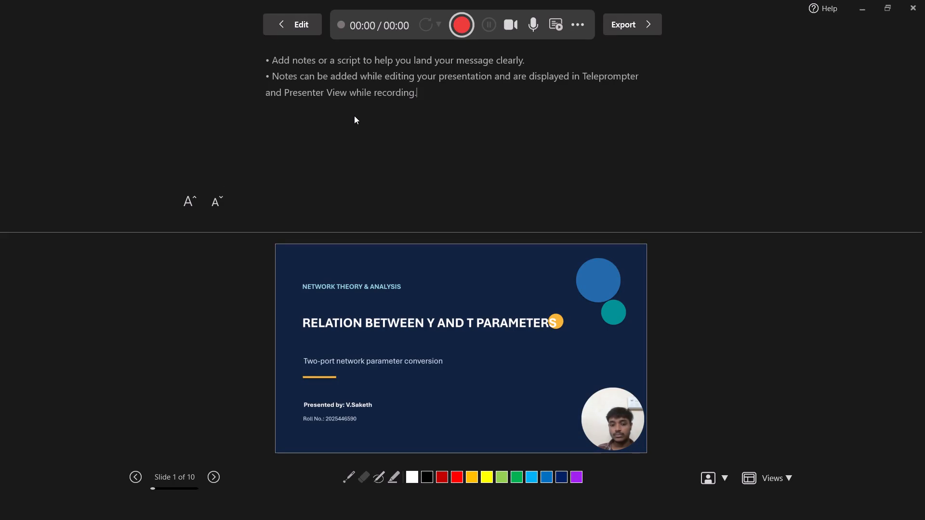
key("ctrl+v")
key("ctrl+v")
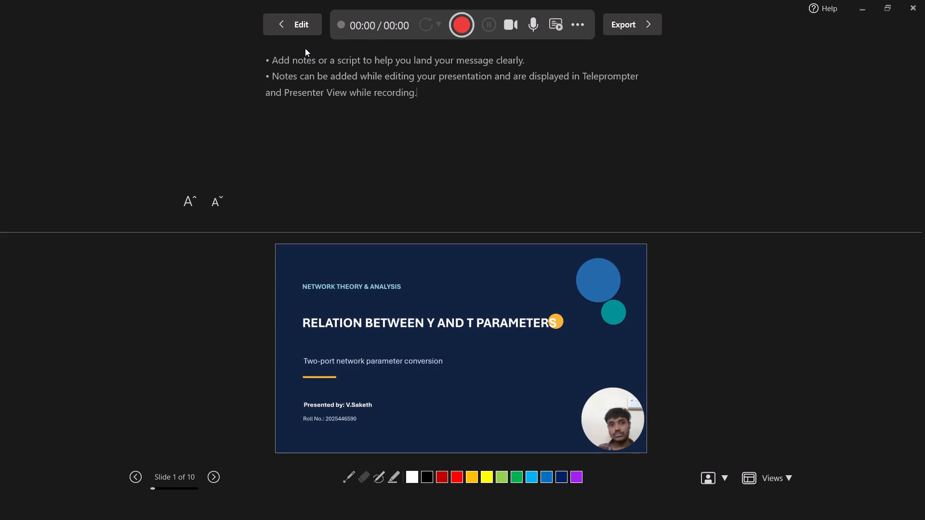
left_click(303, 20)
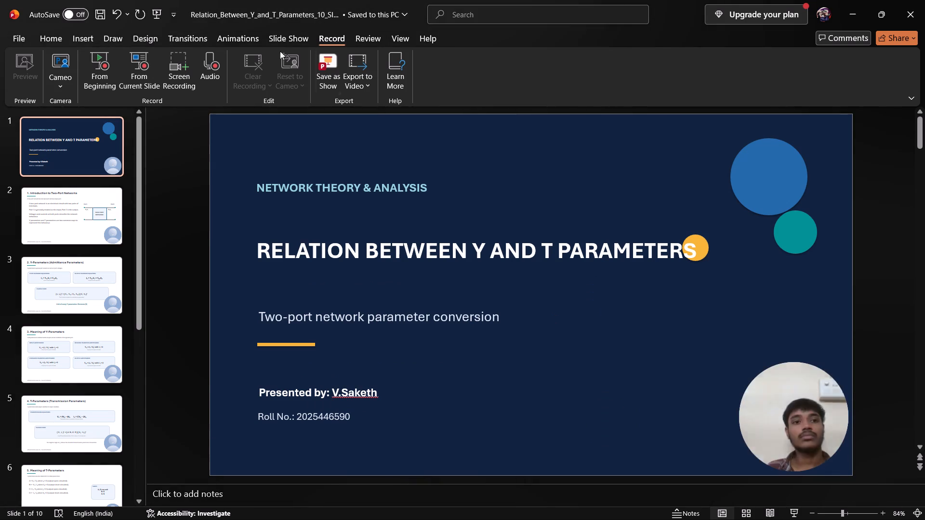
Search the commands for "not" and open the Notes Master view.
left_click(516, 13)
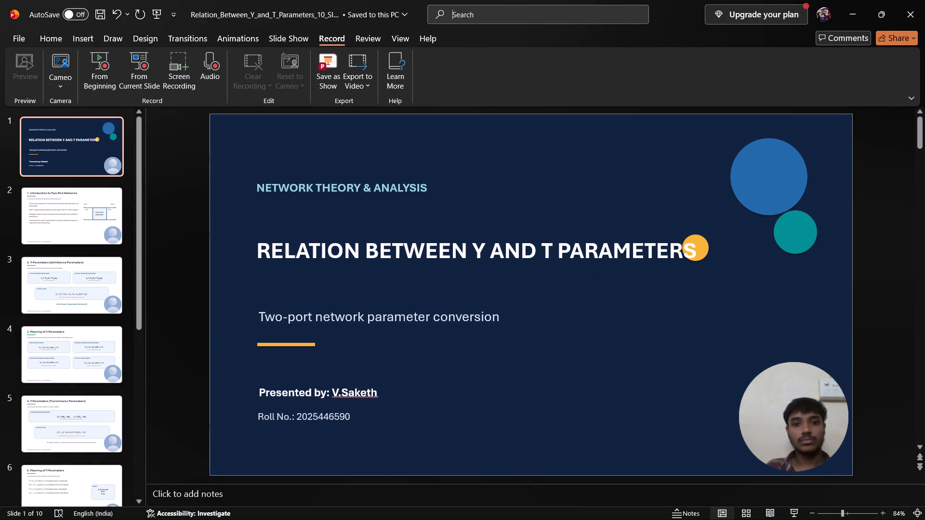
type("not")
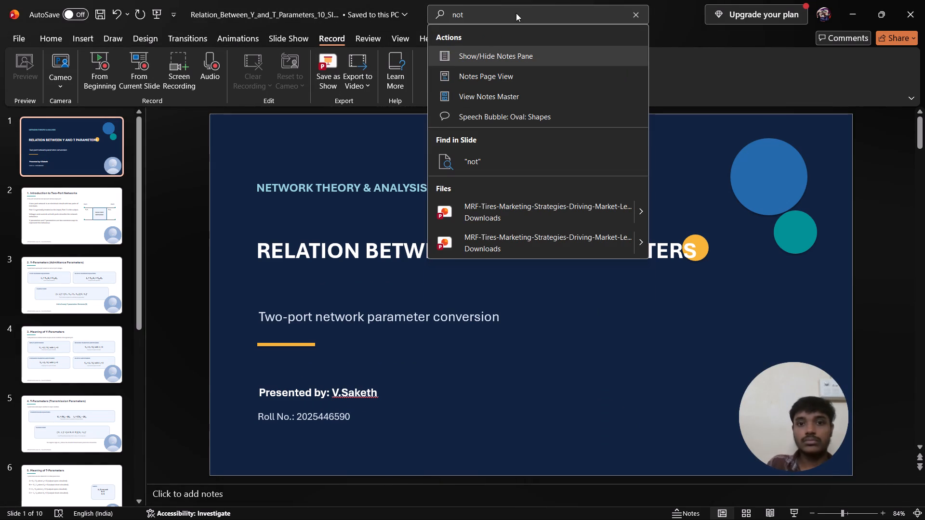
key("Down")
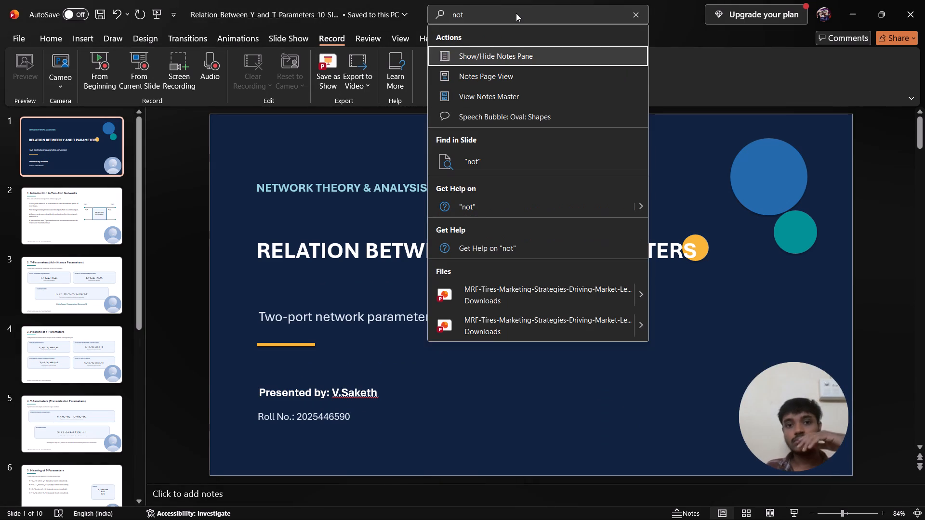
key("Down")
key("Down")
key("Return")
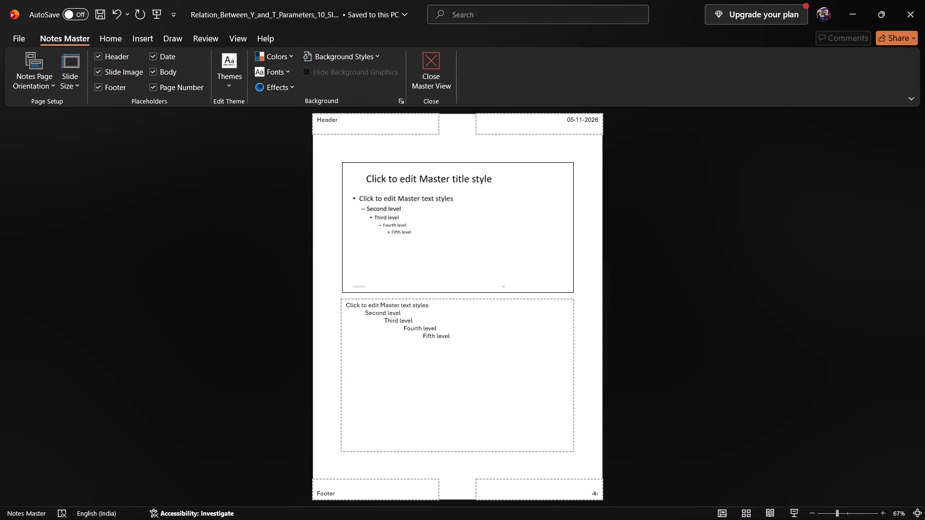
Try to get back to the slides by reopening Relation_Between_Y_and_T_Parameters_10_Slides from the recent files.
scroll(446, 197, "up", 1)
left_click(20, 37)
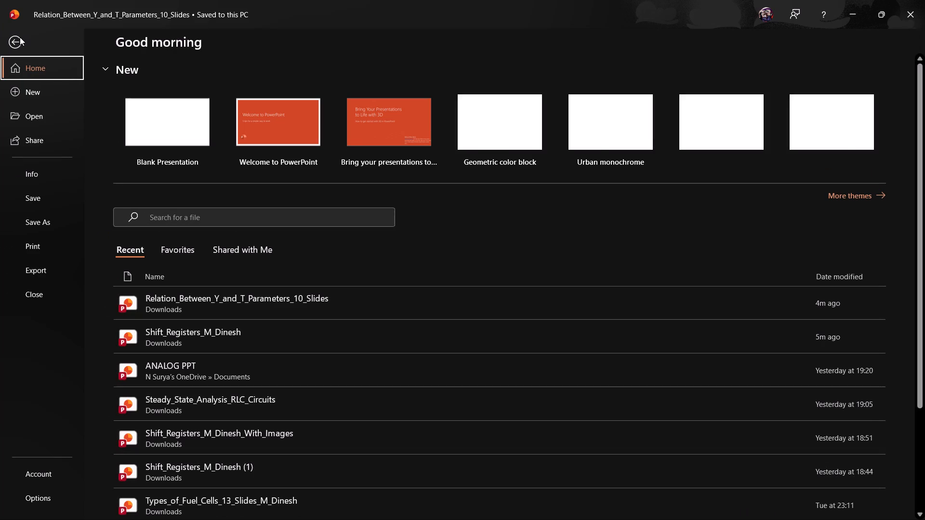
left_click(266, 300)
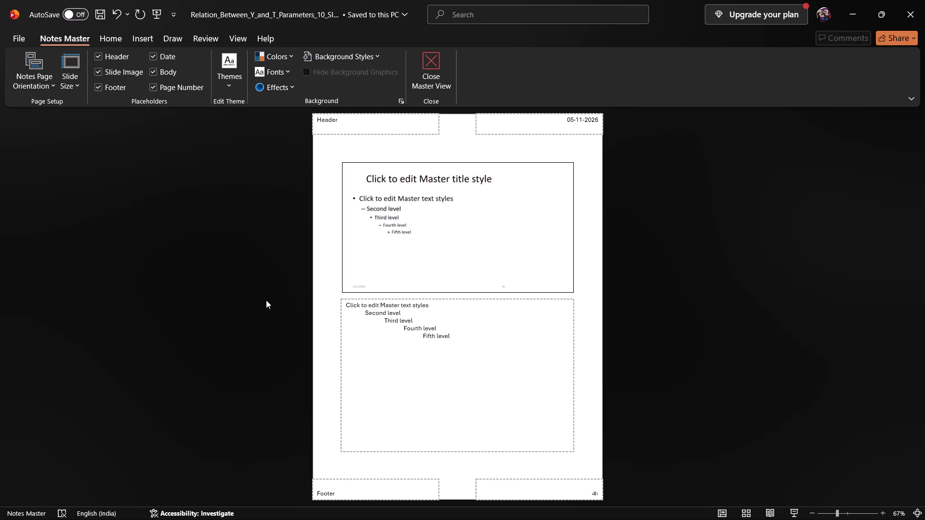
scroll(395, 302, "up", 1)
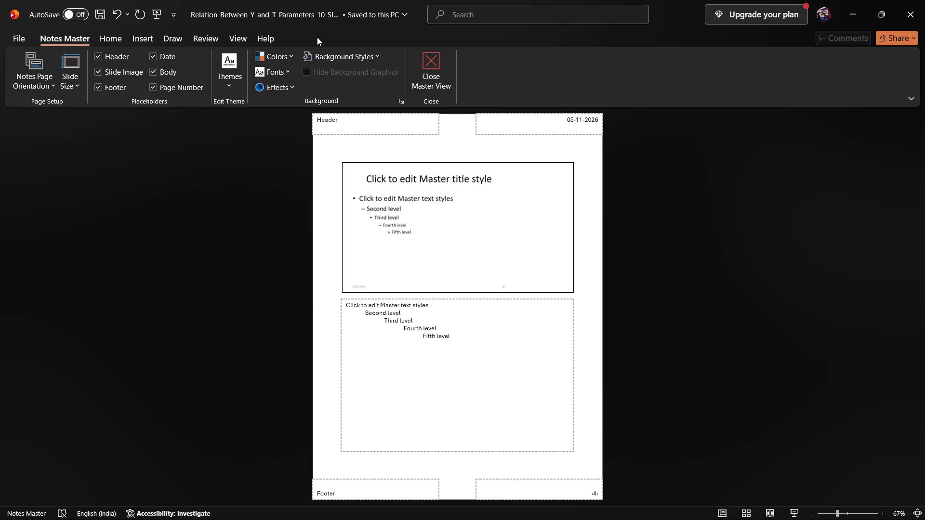
Undo the last change made to the presentation.
key("ctrl+z")
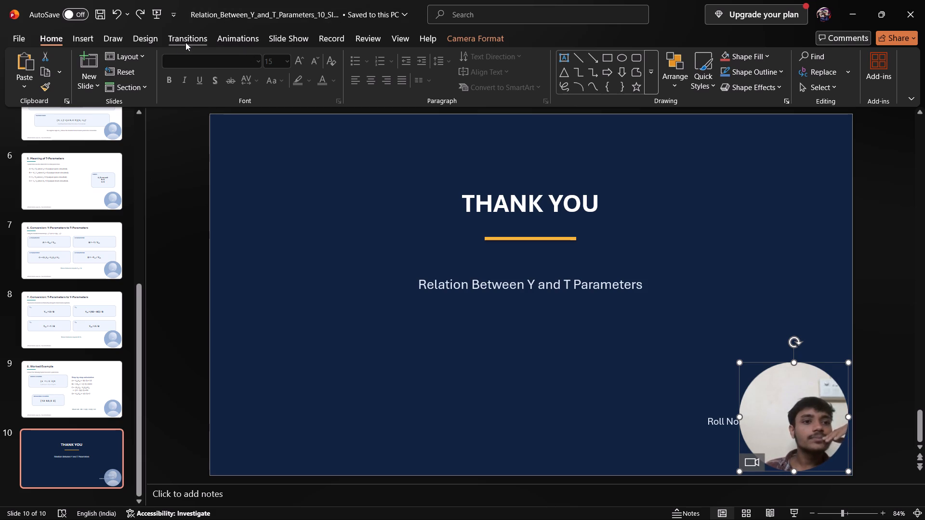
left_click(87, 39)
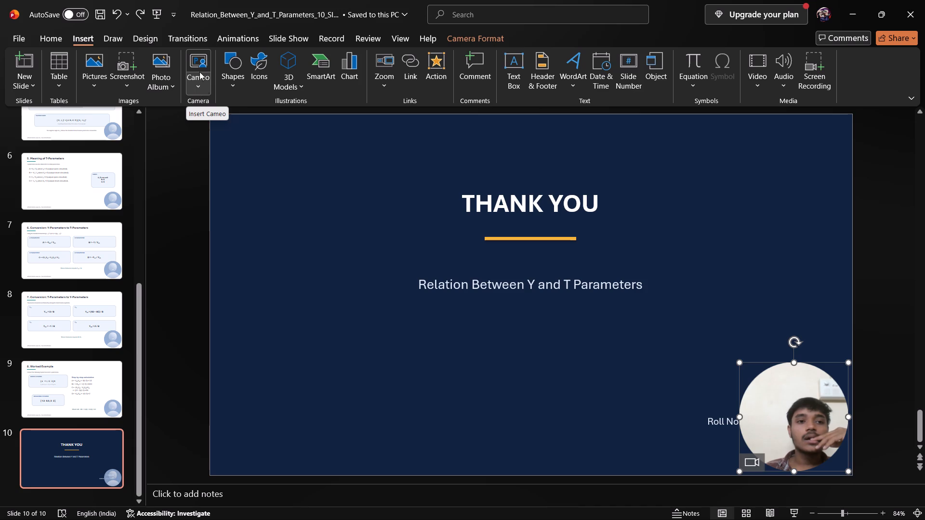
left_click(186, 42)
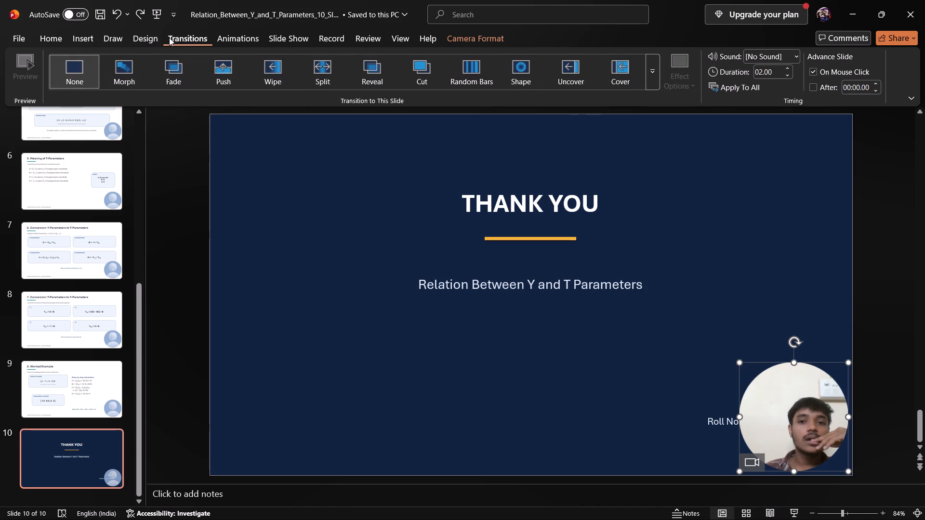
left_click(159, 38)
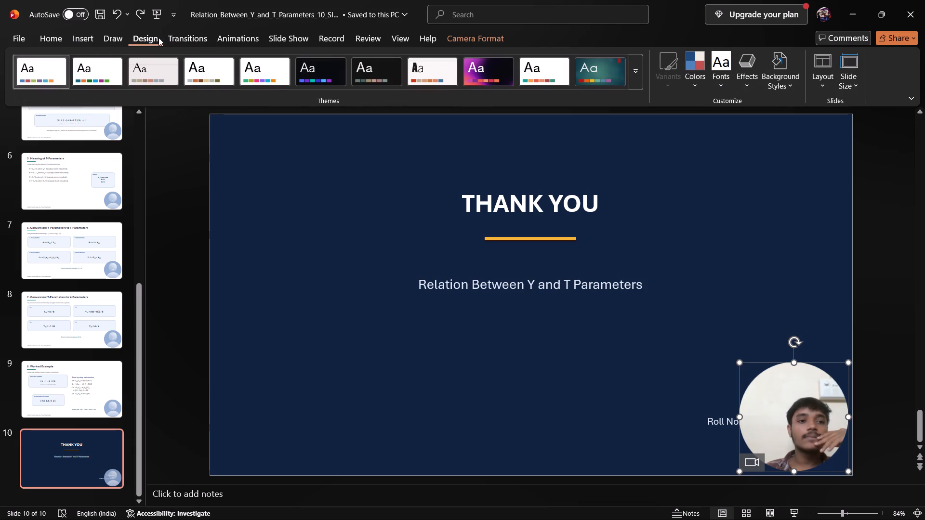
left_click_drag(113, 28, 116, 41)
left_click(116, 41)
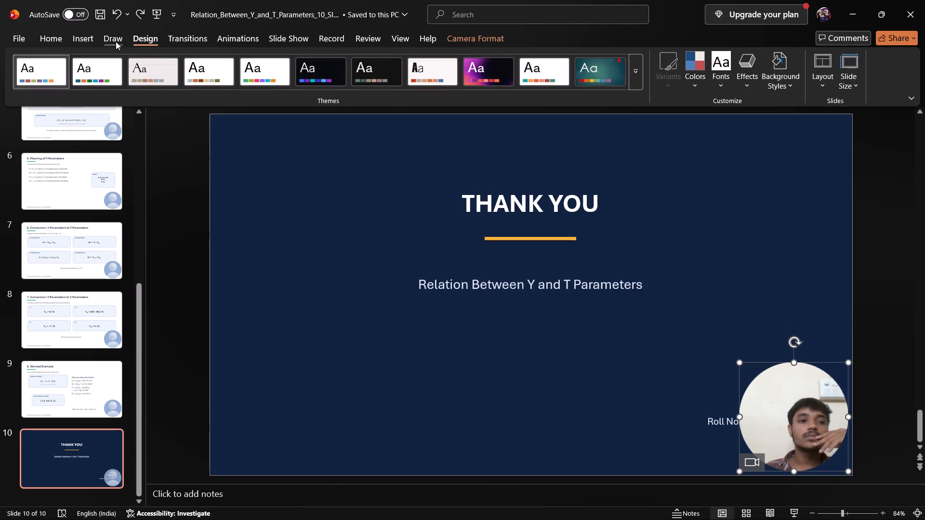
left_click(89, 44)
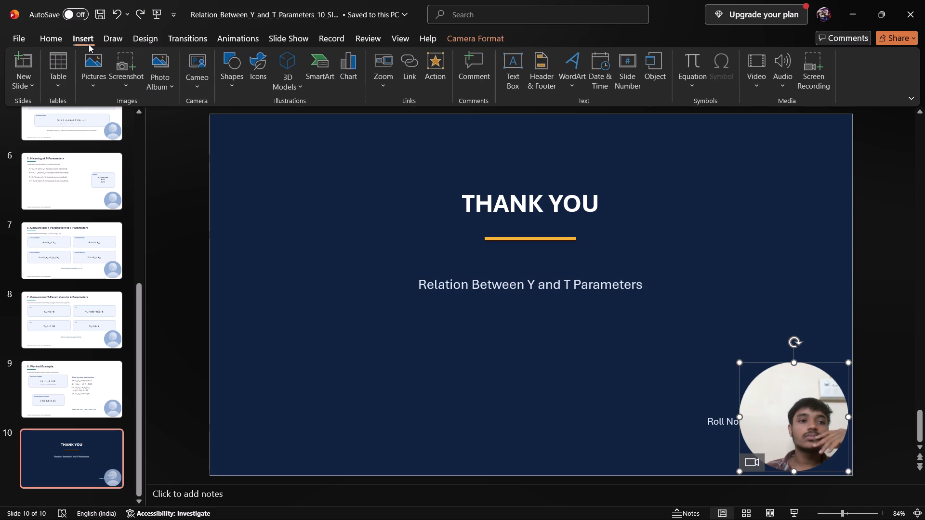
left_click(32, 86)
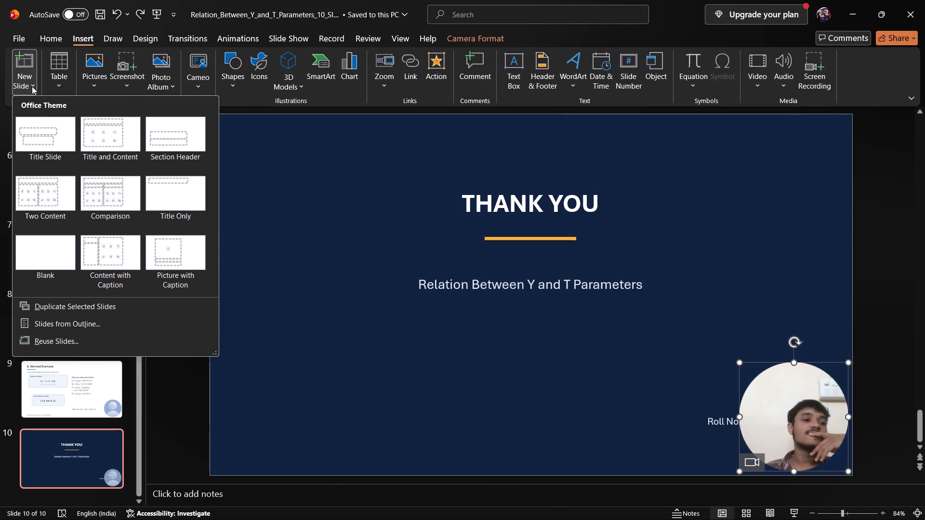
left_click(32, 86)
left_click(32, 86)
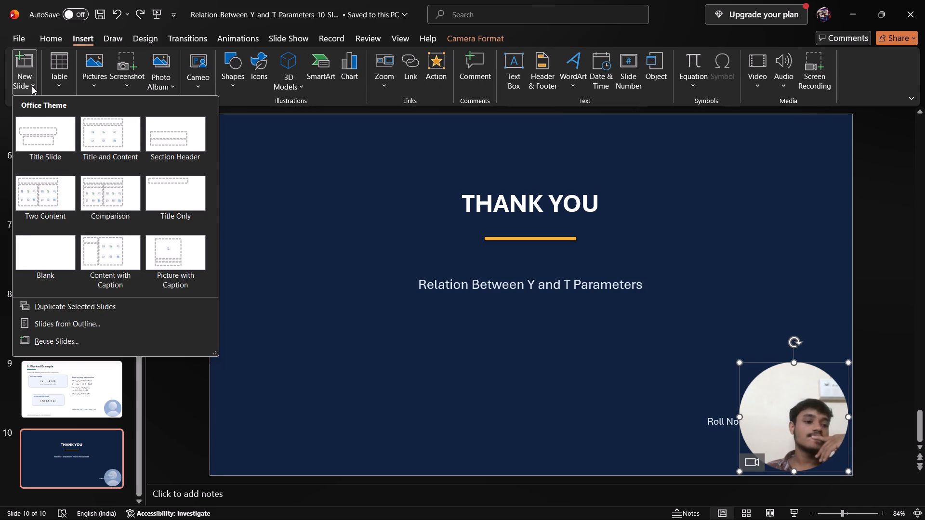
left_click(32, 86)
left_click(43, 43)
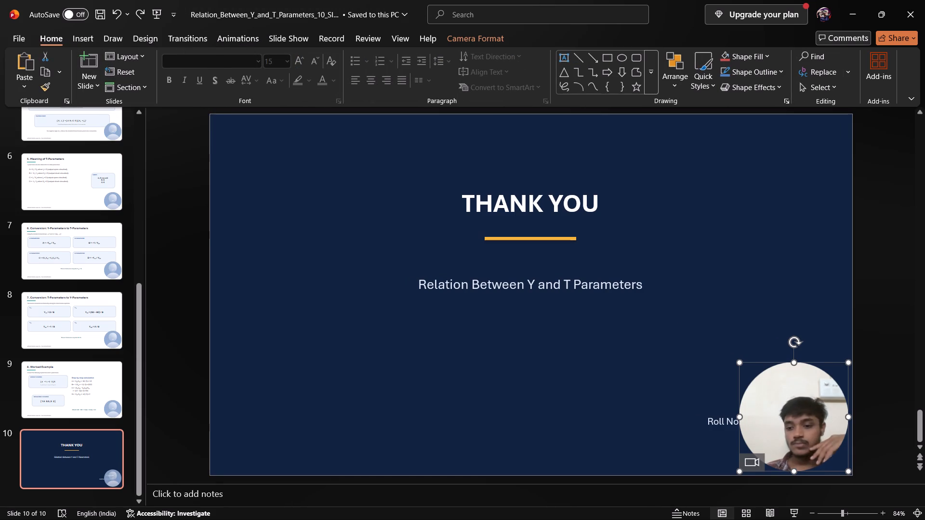
Move the camera cameo on the THANK YOU slide to the slide's bottom-left corner, clear of the name and roll number, and toggle its preview.
left_click_drag(787, 415, 778, 267)
left_click_drag(780, 279, 387, 367)
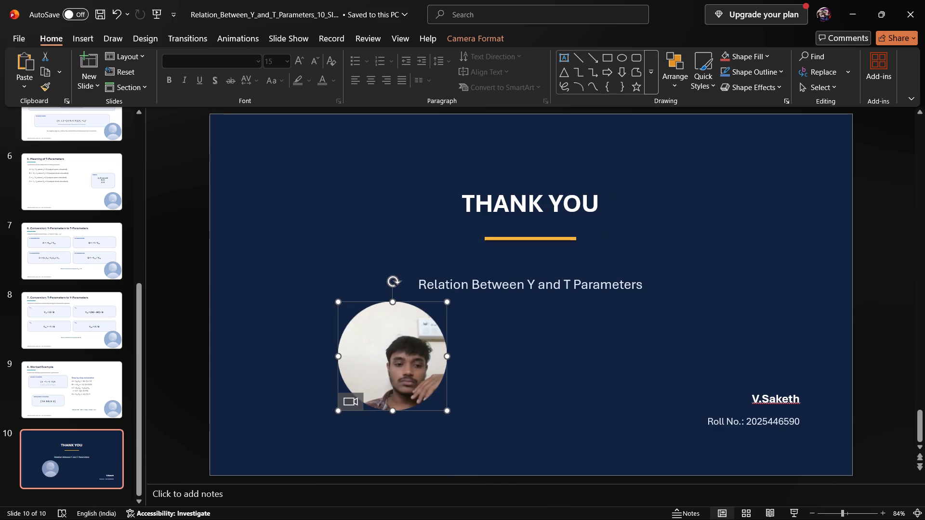
left_click_drag(417, 368, 292, 434)
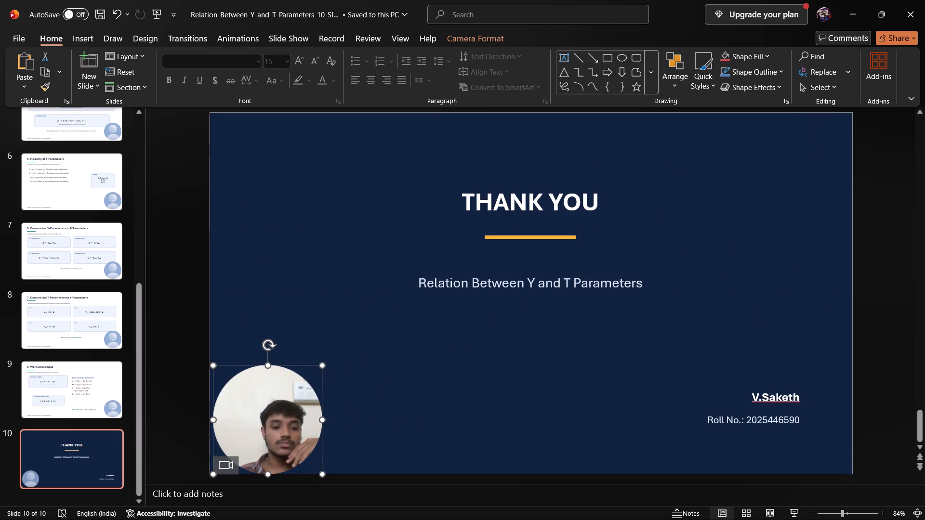
left_click(230, 464)
left_click(230, 464)
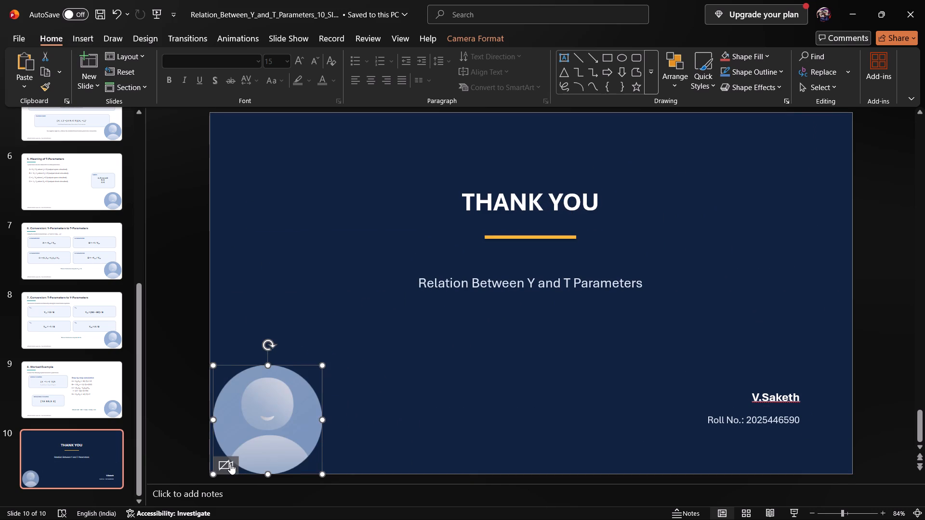
Look through the slides from slide 9 back to slide 1, checking the camera cameo's placement against the content.
left_click(92, 381)
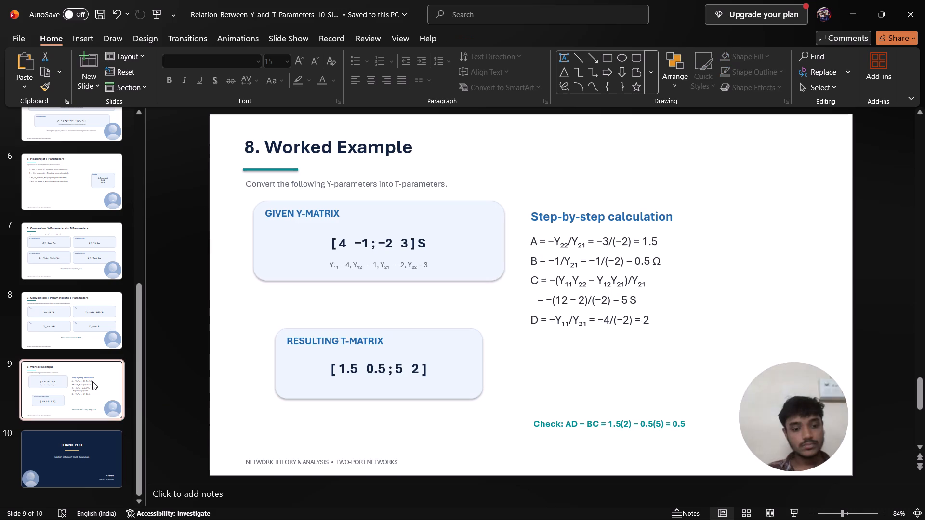
left_click(71, 302)
left_click(60, 255)
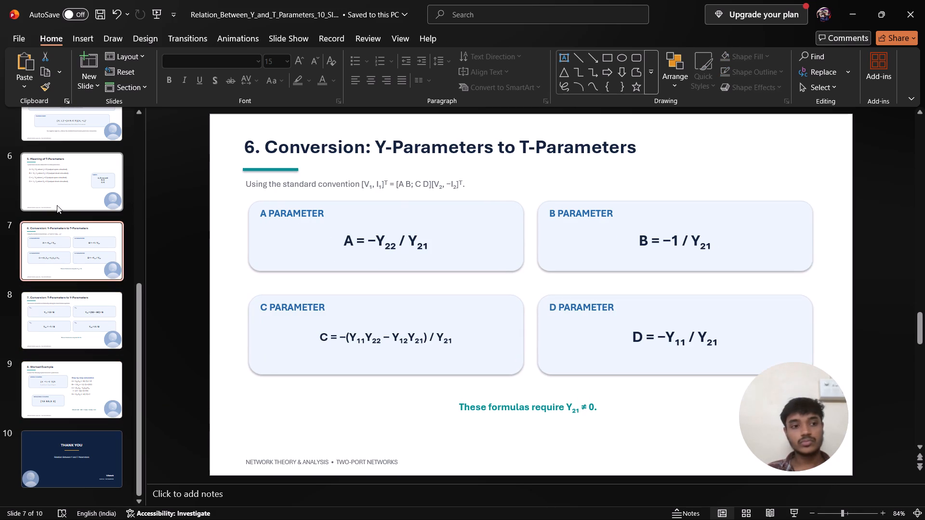
left_click(67, 187)
scroll(67, 187, "up", 2)
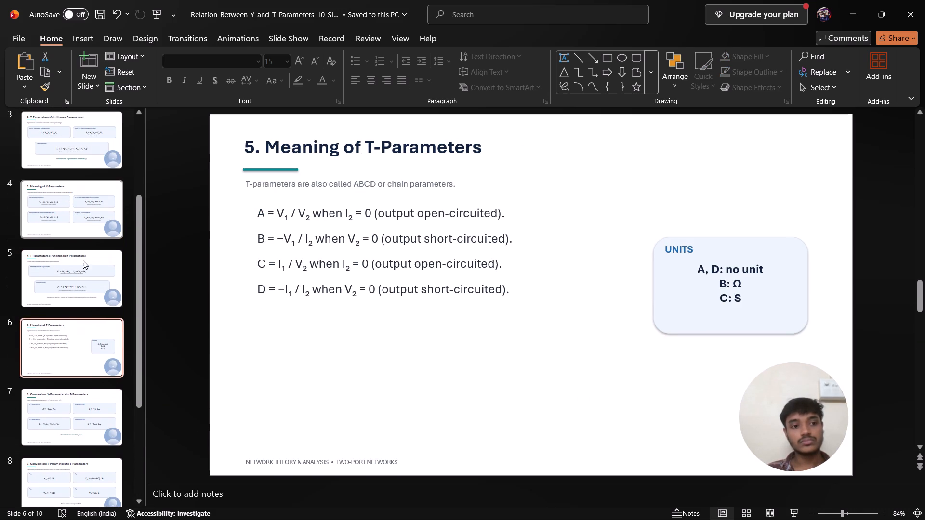
left_click(87, 296)
scroll(87, 296, "up", 1)
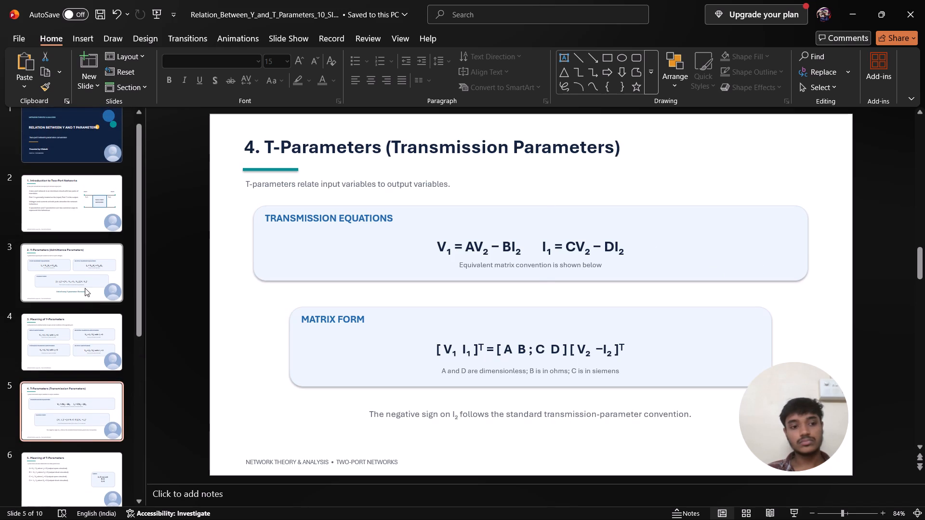
left_click(85, 288)
left_click(91, 344)
scroll(91, 344, "up", 1)
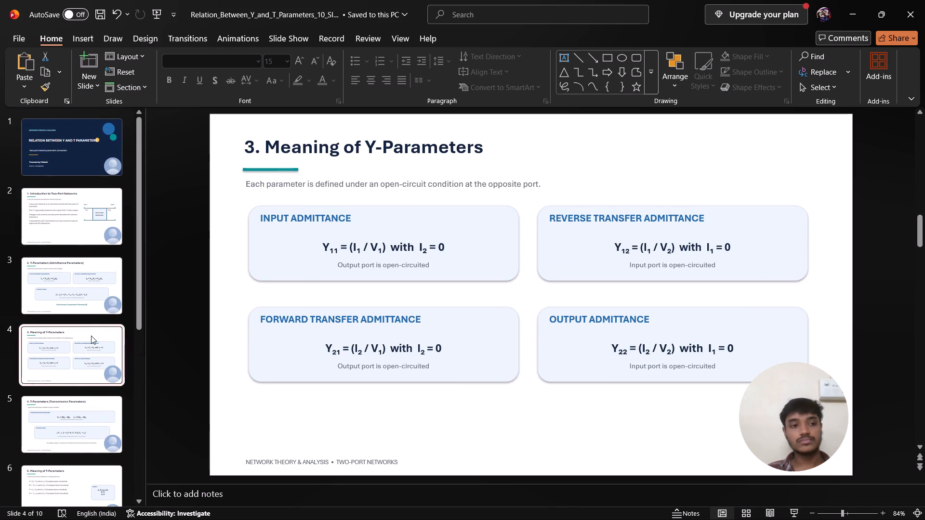
left_click(117, 236)
left_click(99, 152)
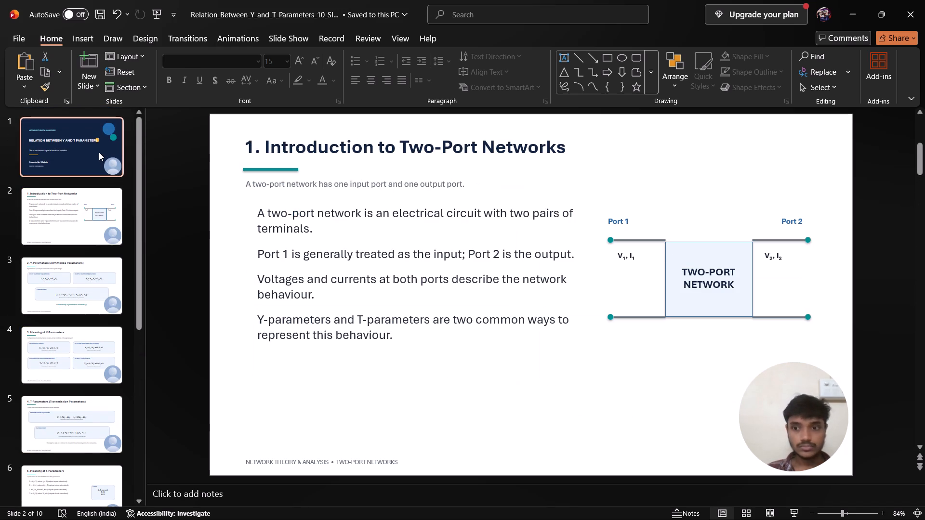
scroll(99, 152, "up", 2)
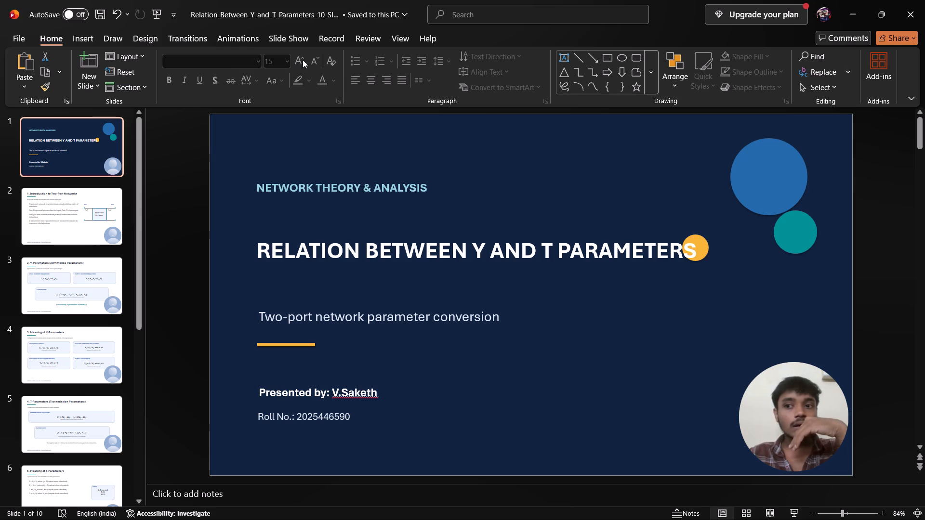
Open the recording view from the beginning of the presentation and try stepping to slide 2 and back to slide 1.
left_click(178, 45)
left_click(97, 38)
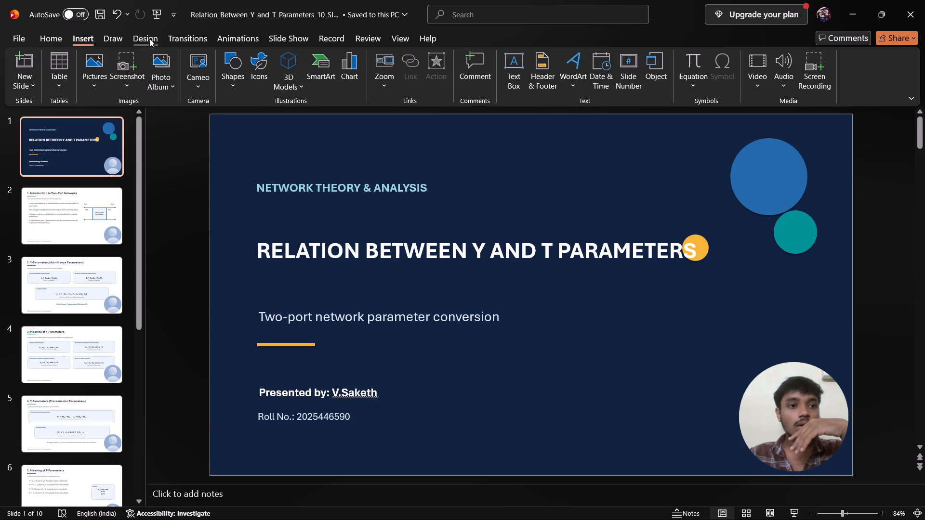
left_click(331, 39)
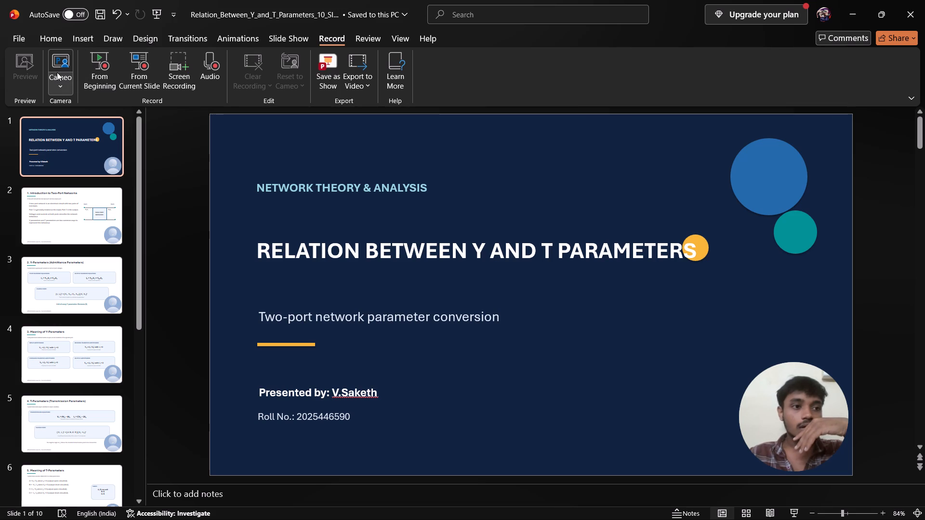
left_click(57, 87)
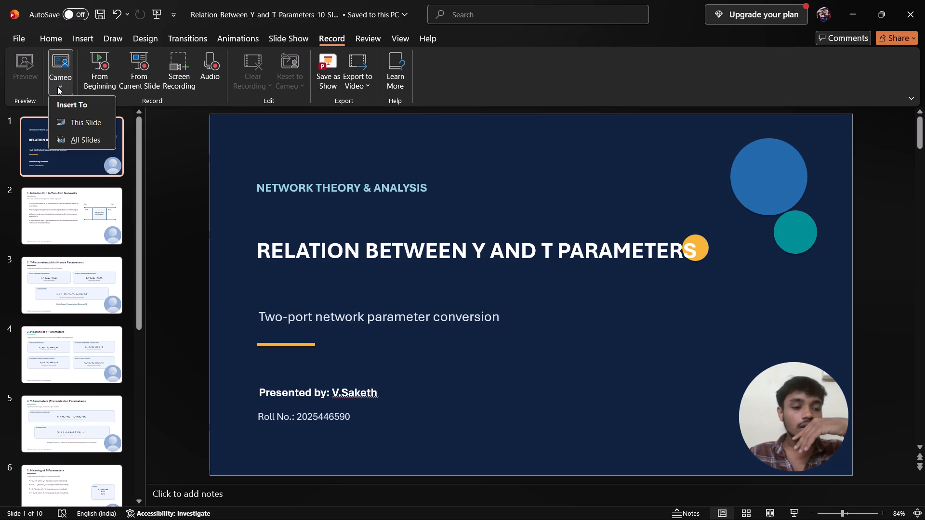
left_click_drag(57, 87, 64, 82)
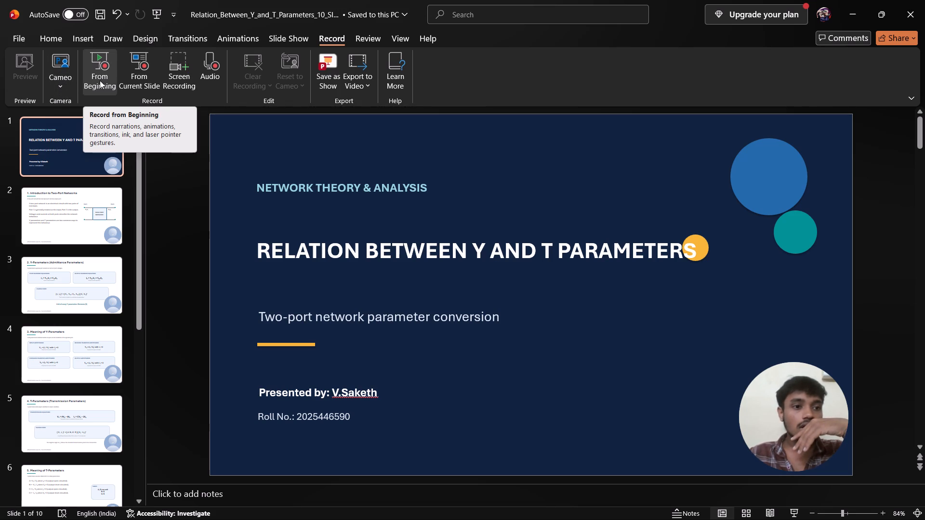
left_click(100, 80)
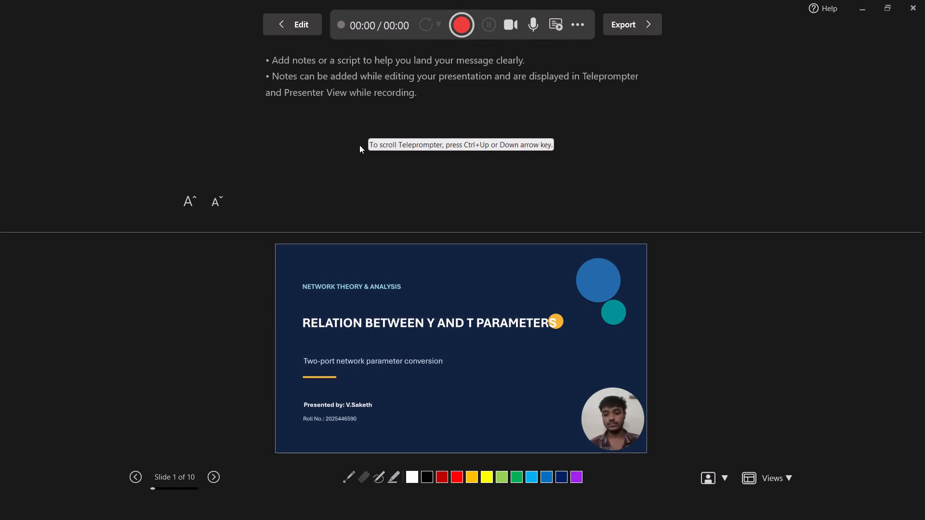
key("Down")
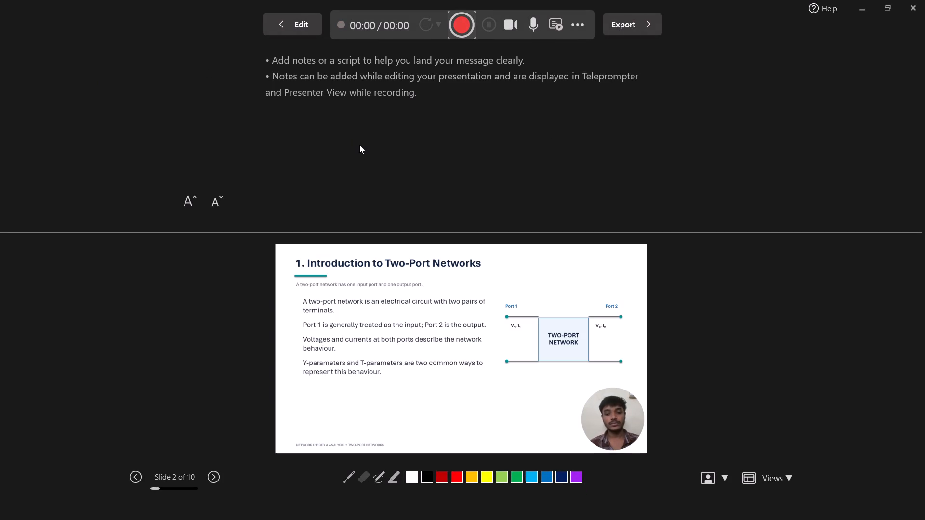
key("Up")
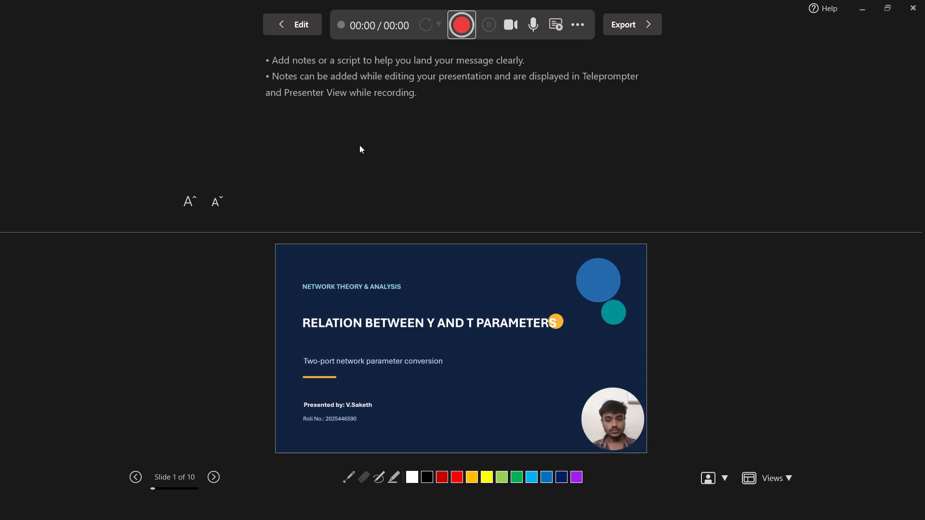
left_click(359, 145)
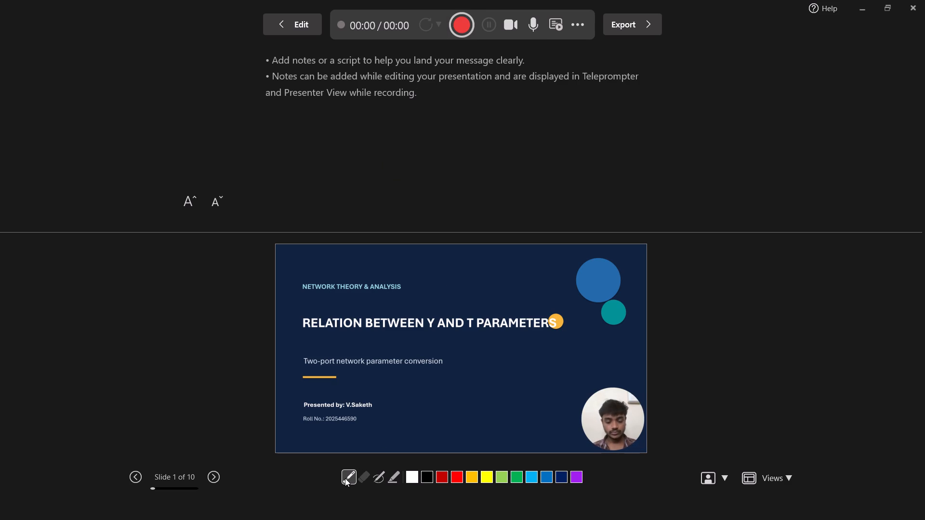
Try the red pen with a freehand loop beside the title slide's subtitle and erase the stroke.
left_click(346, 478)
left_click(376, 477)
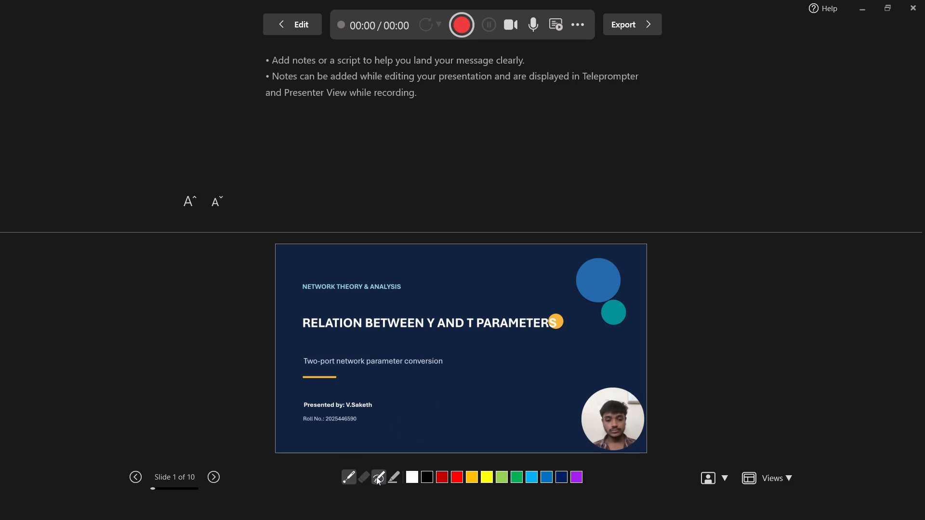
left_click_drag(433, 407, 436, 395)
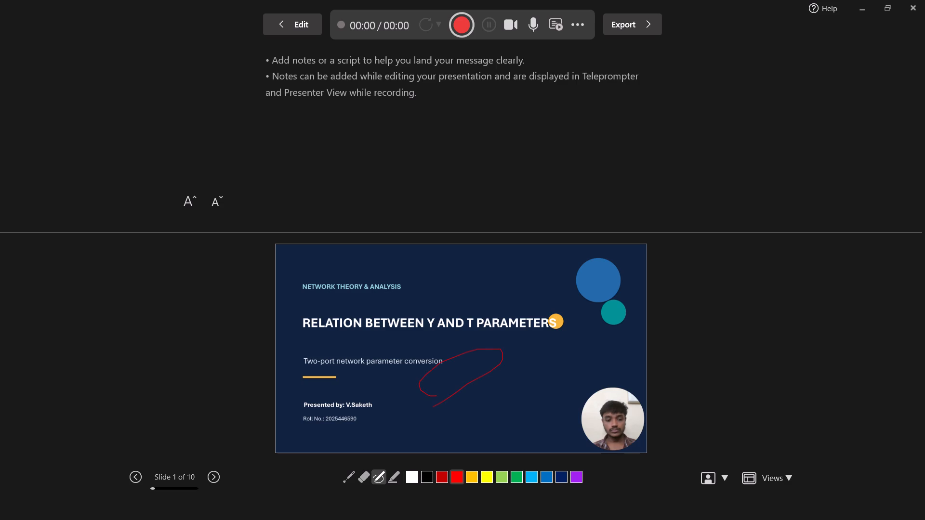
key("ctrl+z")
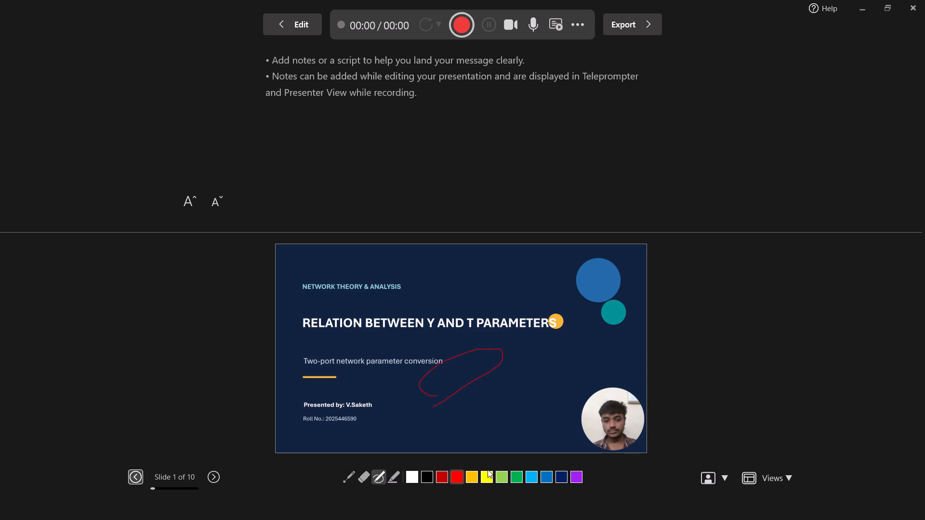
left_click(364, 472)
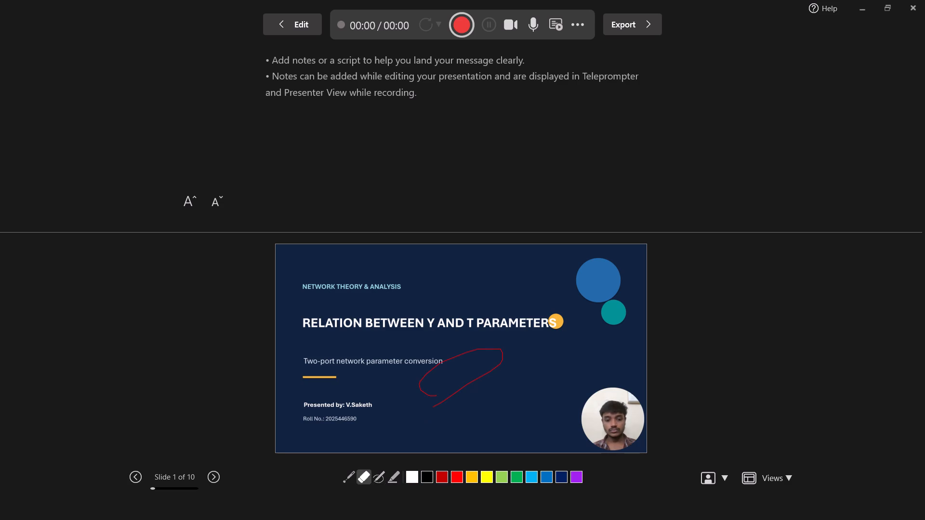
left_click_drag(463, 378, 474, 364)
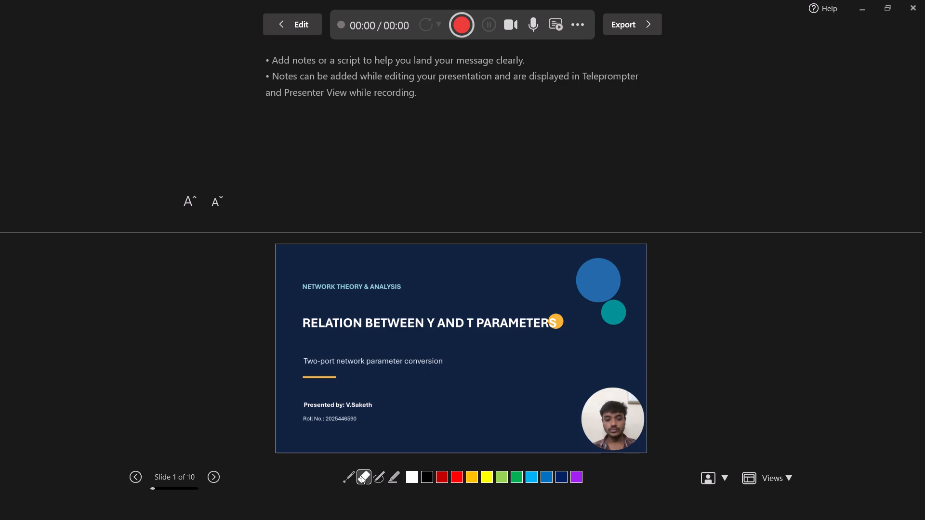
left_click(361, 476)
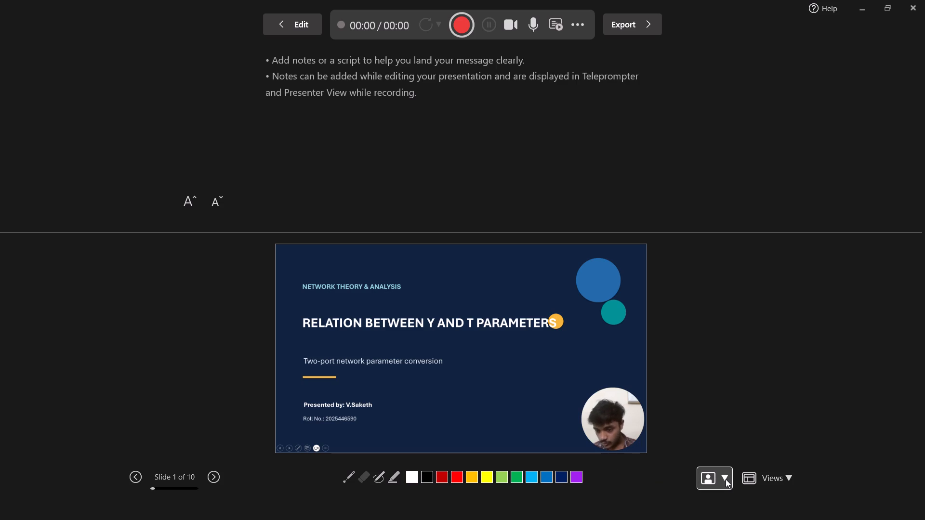
Choose the Teleprompter layout for the recording view.
left_click(780, 478)
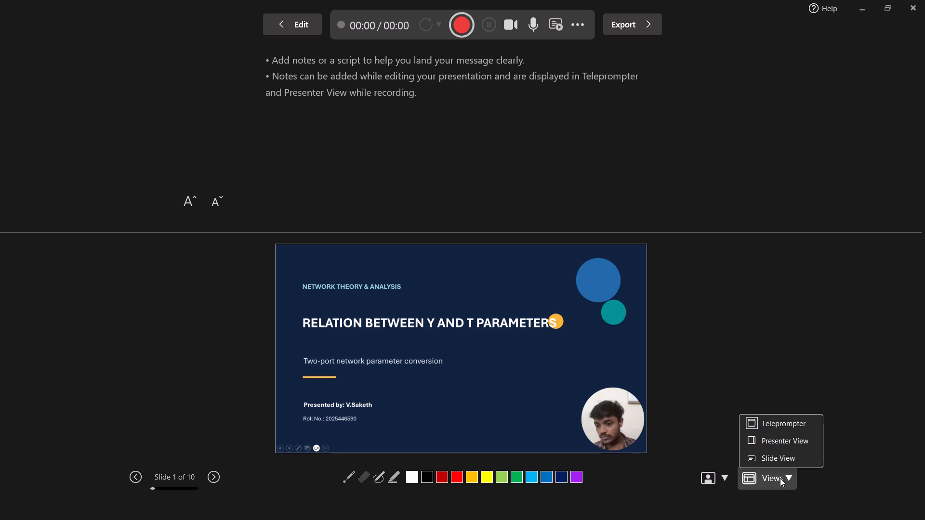
left_click(777, 419)
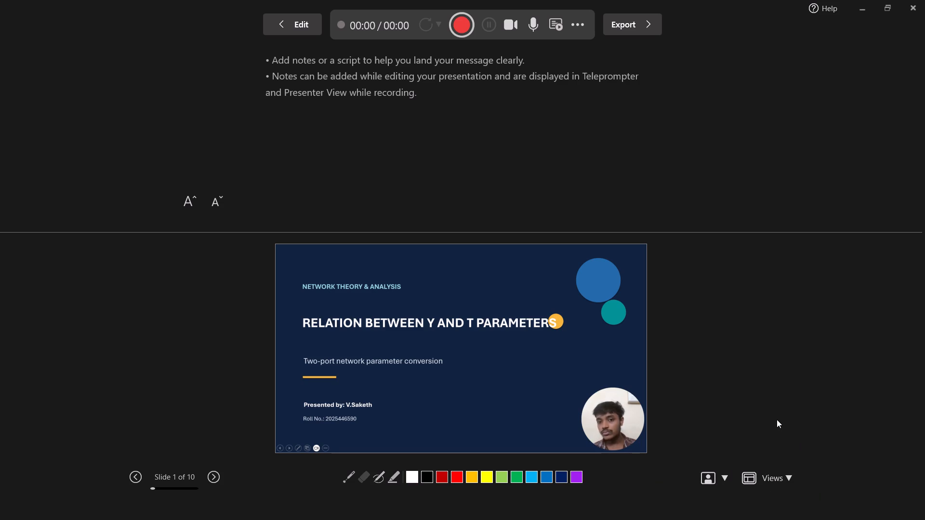
Switch the recording view's layout to Presenter View.
left_click_drag(790, 477, 786, 482)
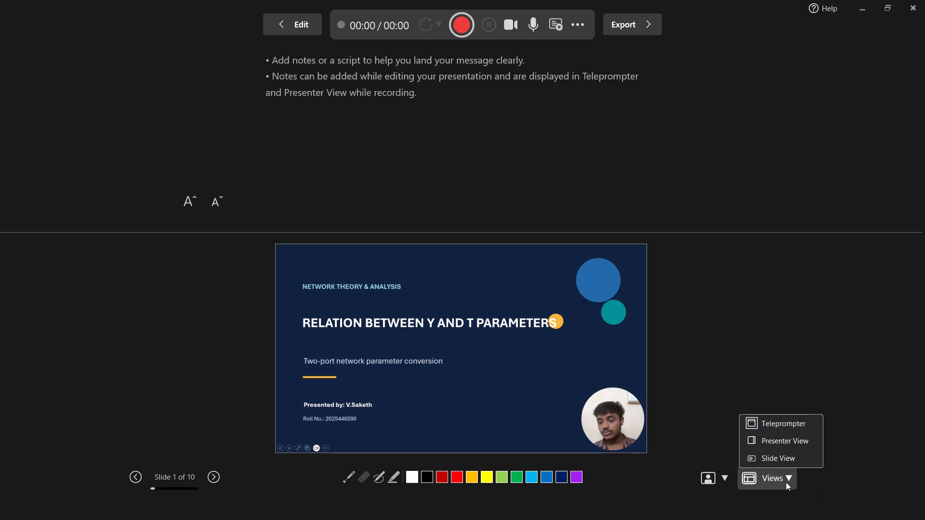
double_click(786, 482)
left_click(782, 447)
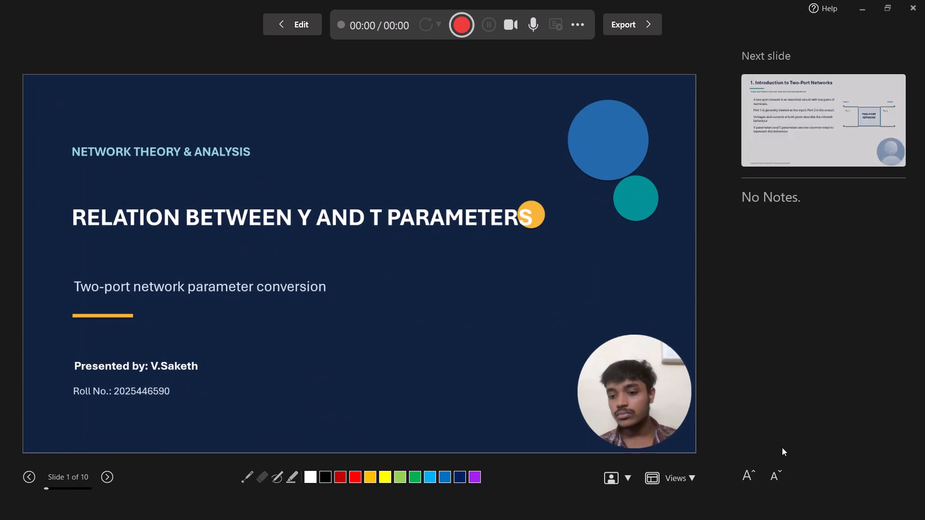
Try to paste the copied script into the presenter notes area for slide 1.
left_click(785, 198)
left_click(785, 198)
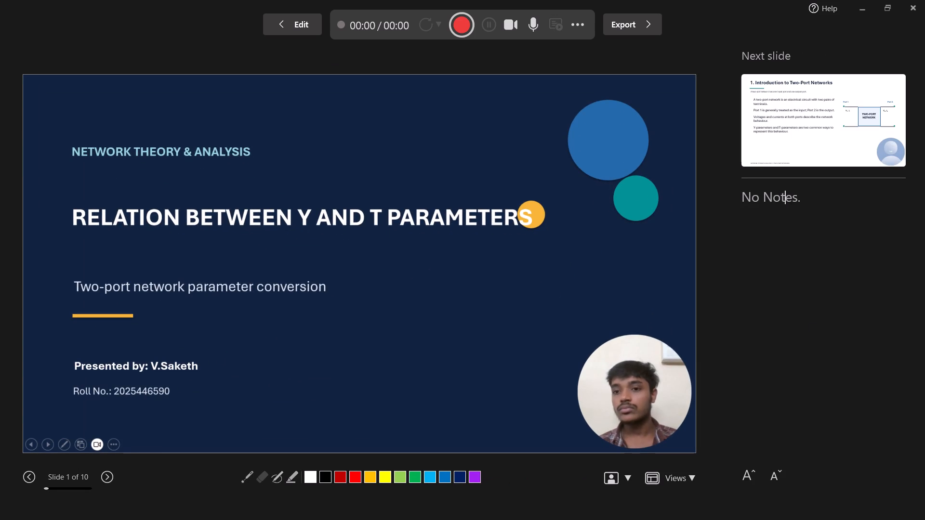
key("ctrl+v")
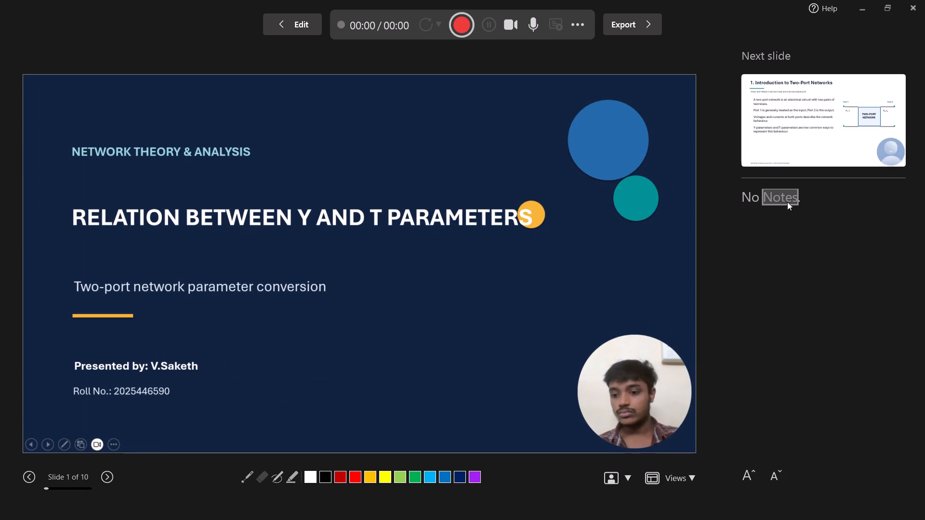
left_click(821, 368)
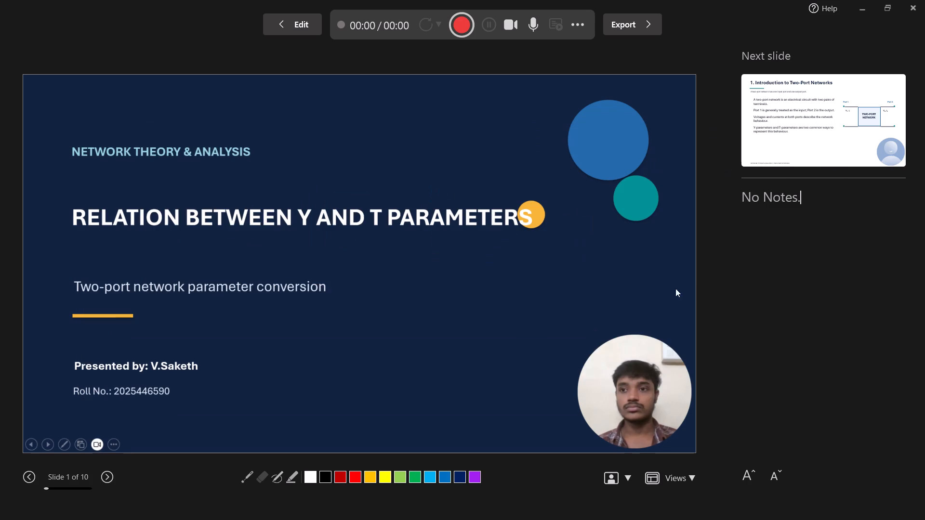
left_click(890, 9)
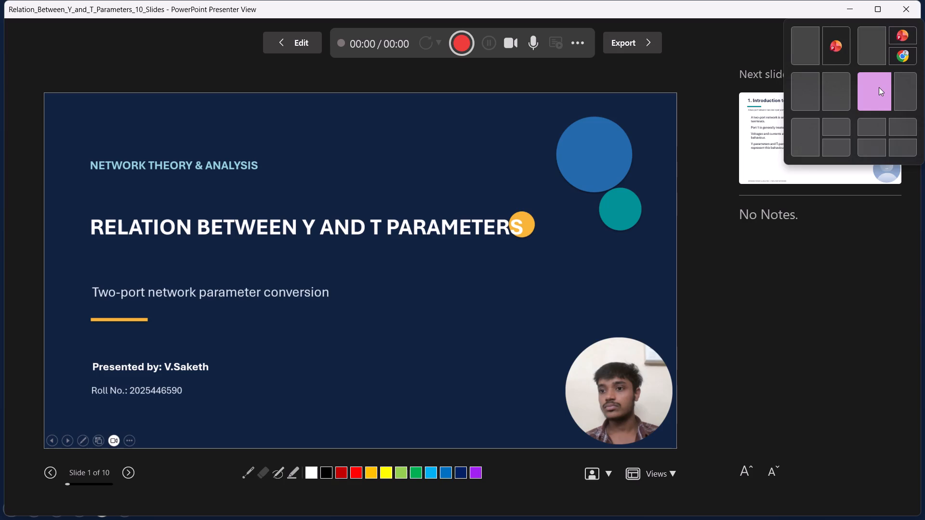
left_click(879, 87)
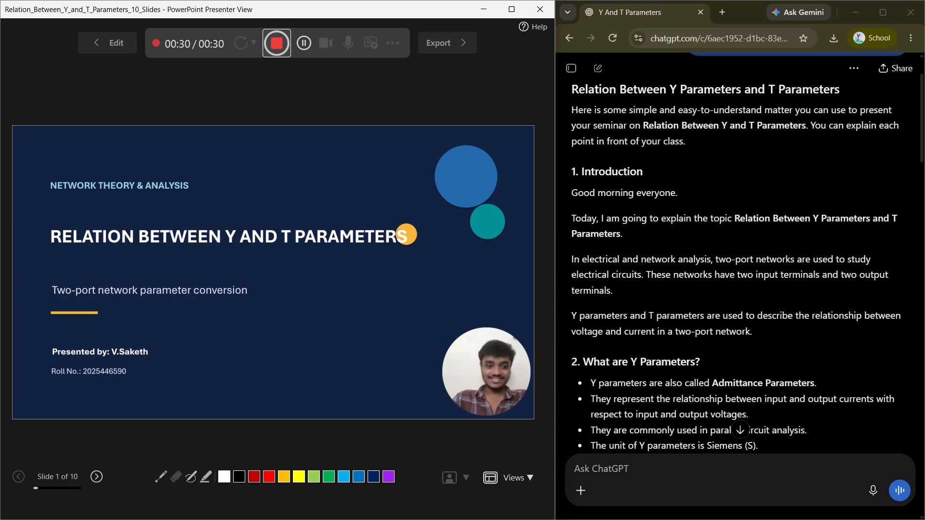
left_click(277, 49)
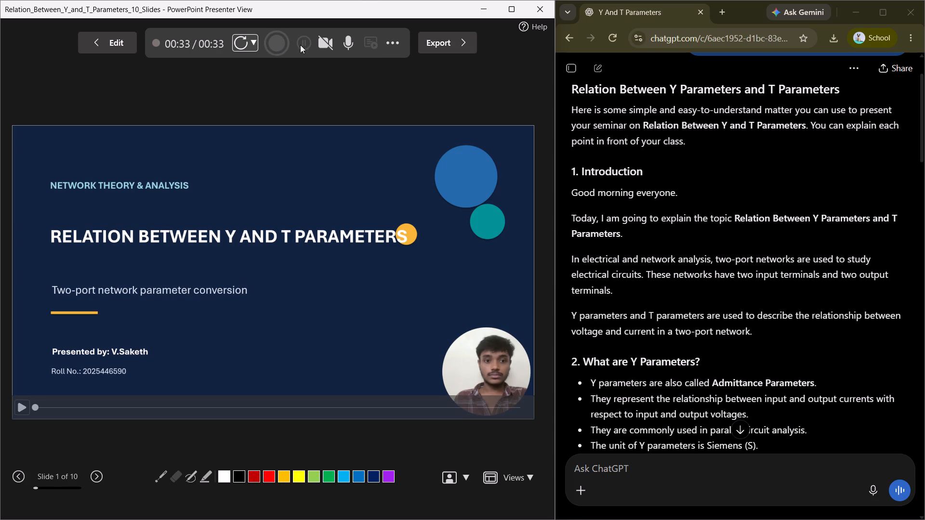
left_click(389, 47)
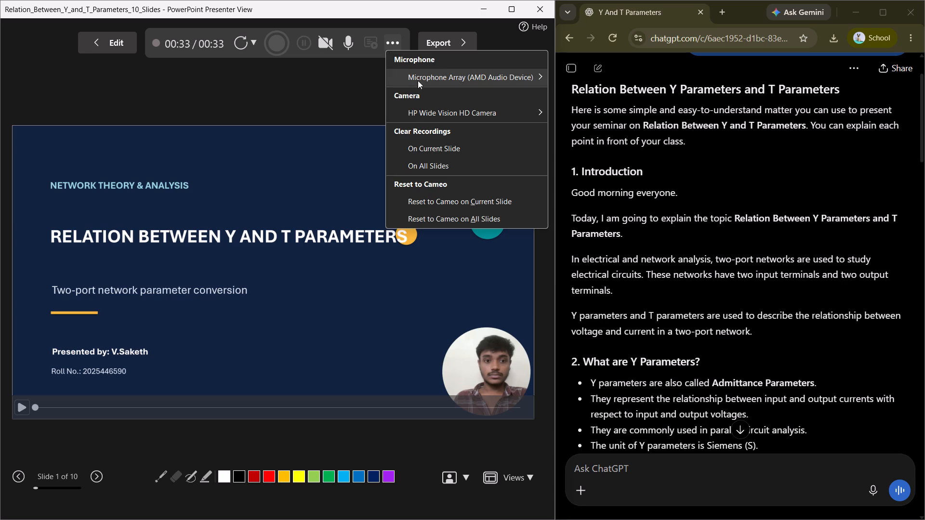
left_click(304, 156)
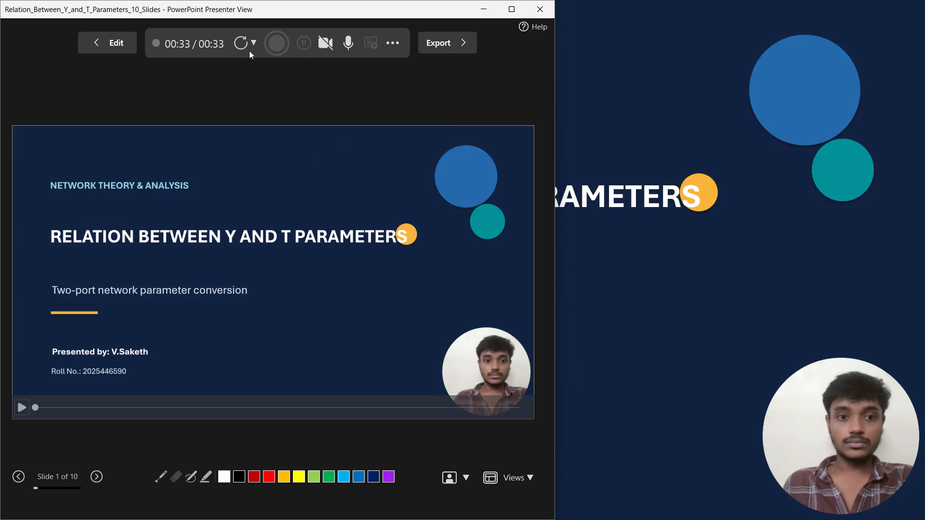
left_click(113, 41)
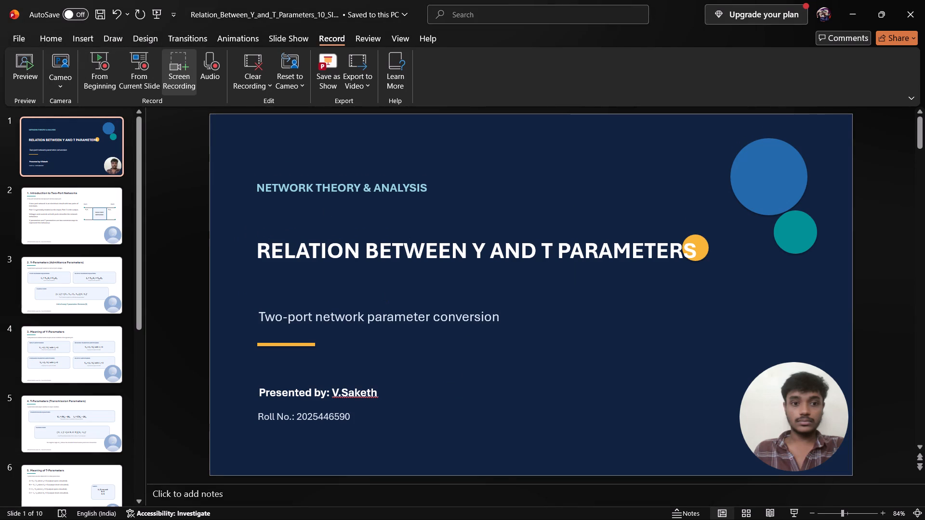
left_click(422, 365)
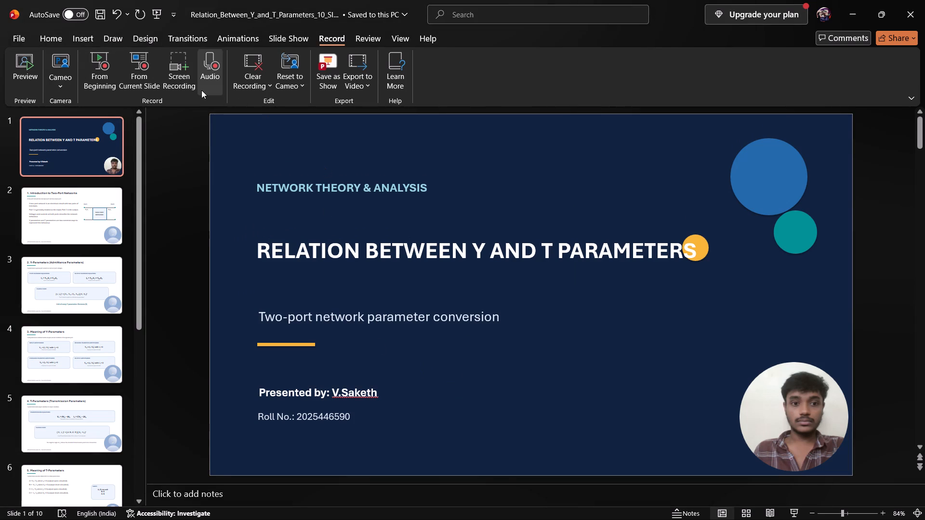
Preview the camera recording on slide 1 and pause the playback partway through.
left_click(32, 62)
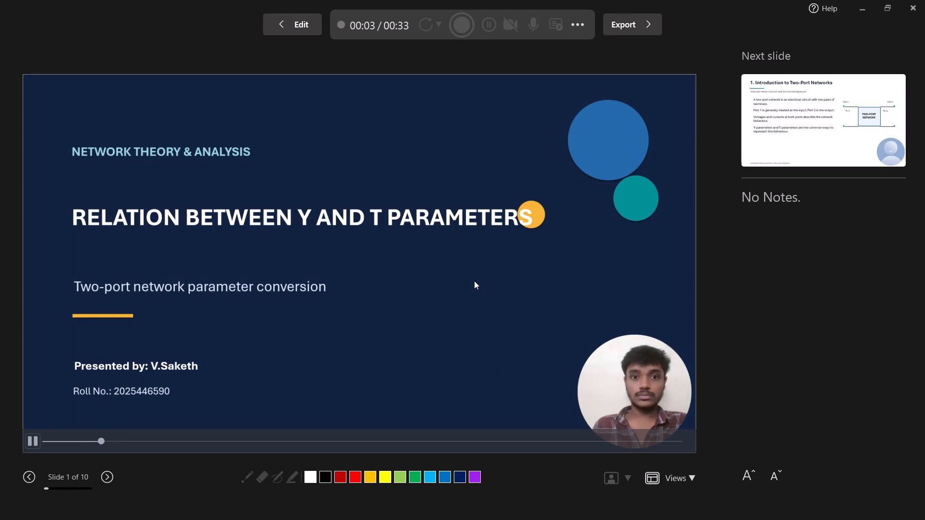
left_click(581, 25)
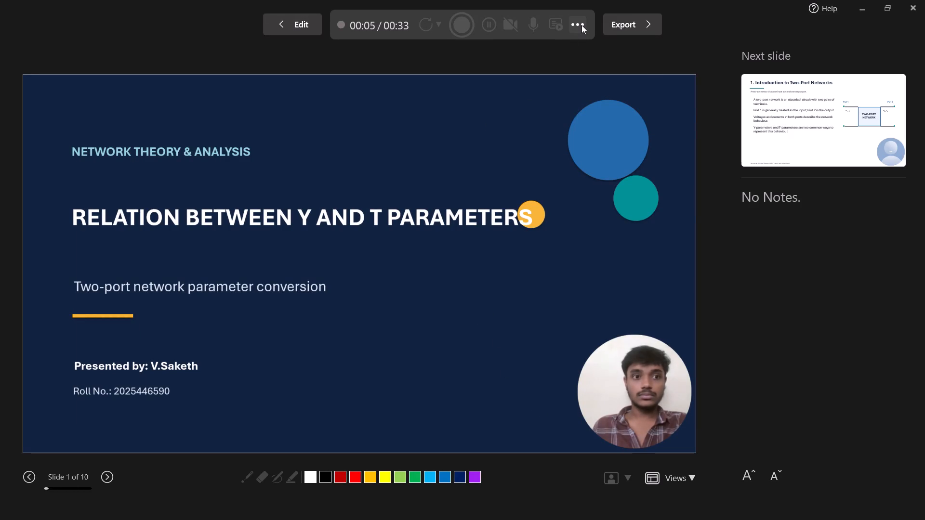
left_click(424, 183)
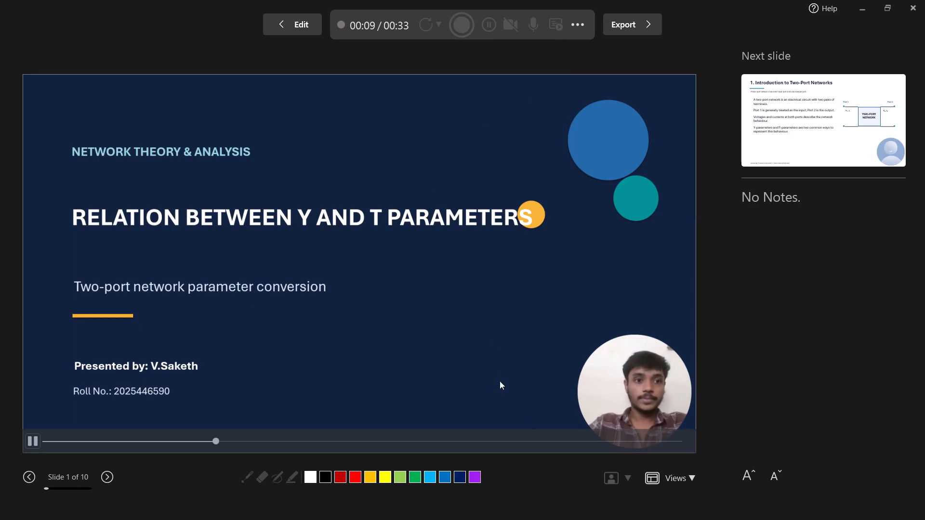
left_click(27, 443)
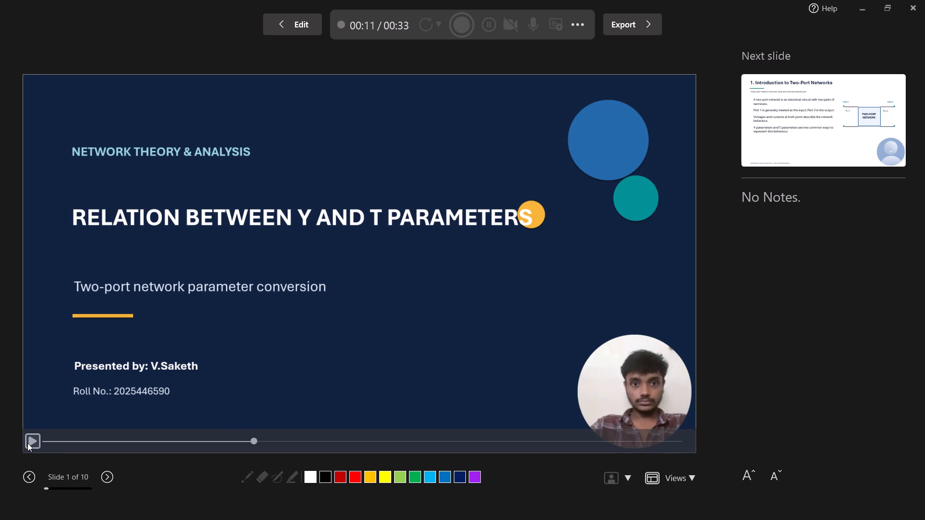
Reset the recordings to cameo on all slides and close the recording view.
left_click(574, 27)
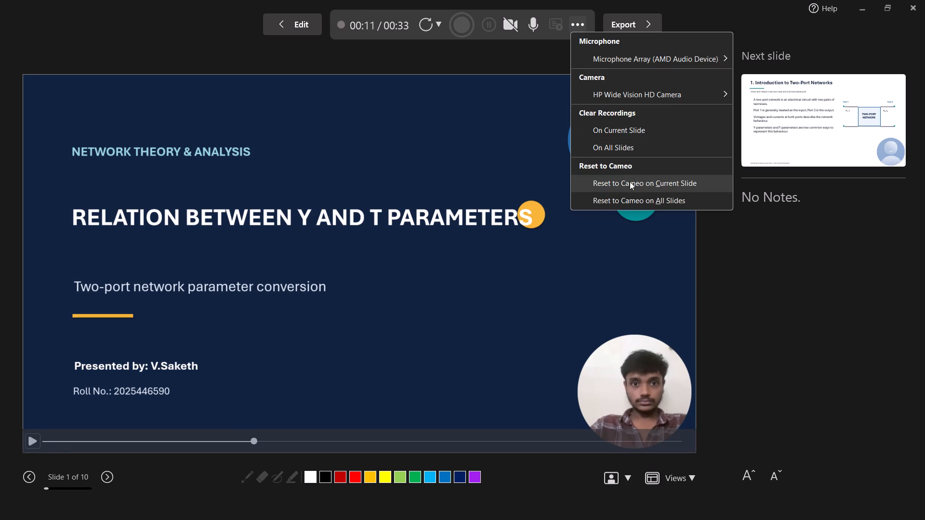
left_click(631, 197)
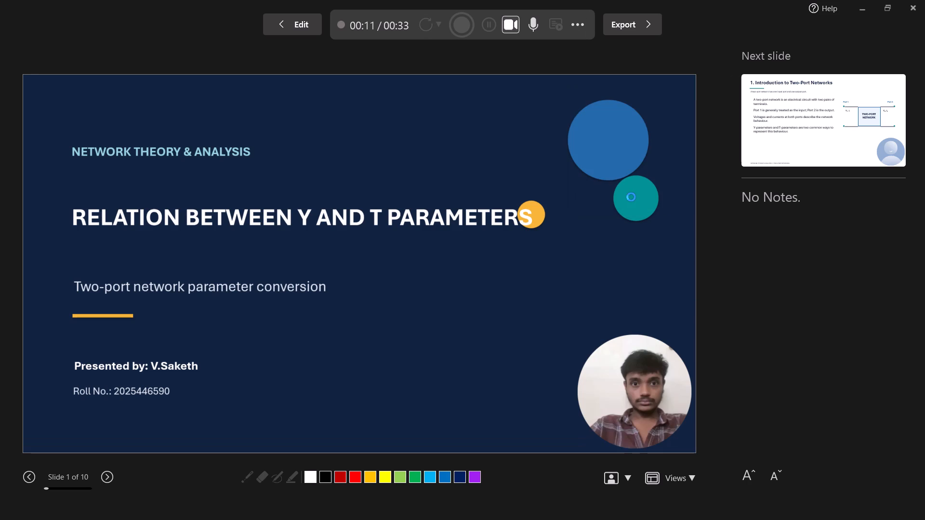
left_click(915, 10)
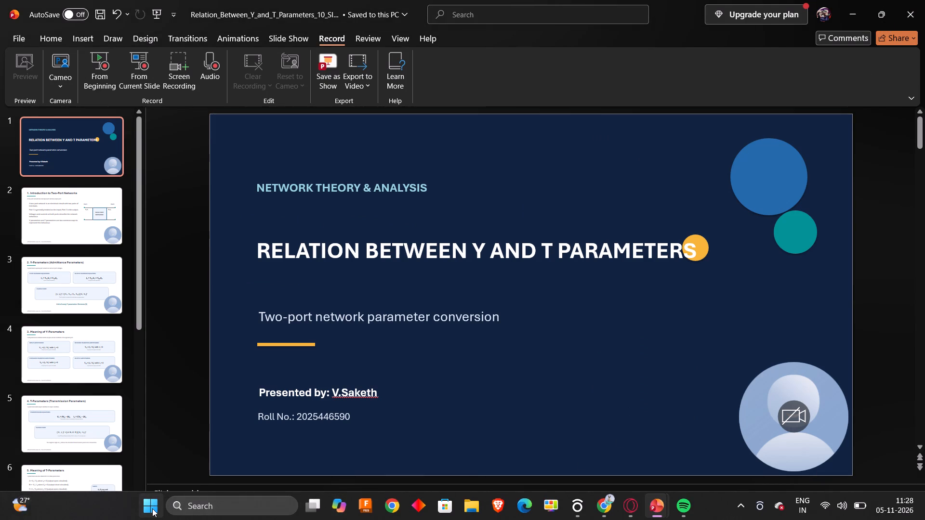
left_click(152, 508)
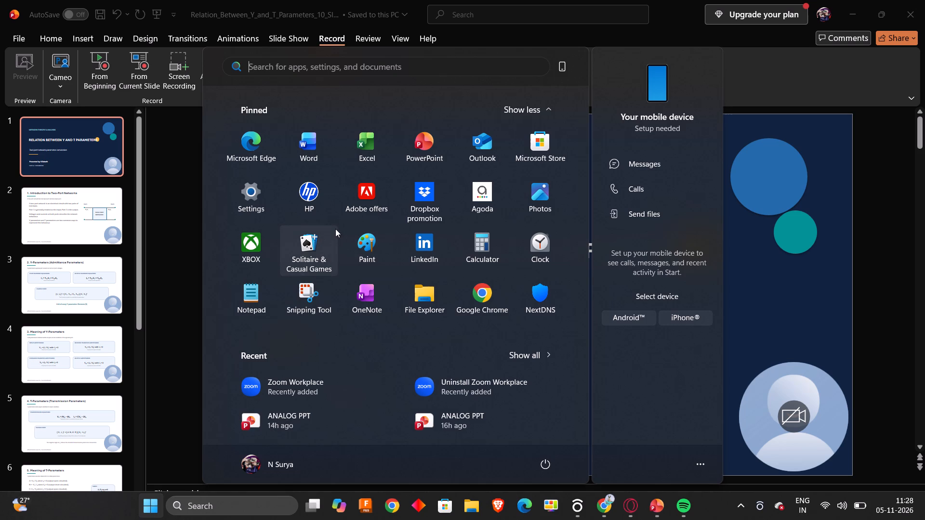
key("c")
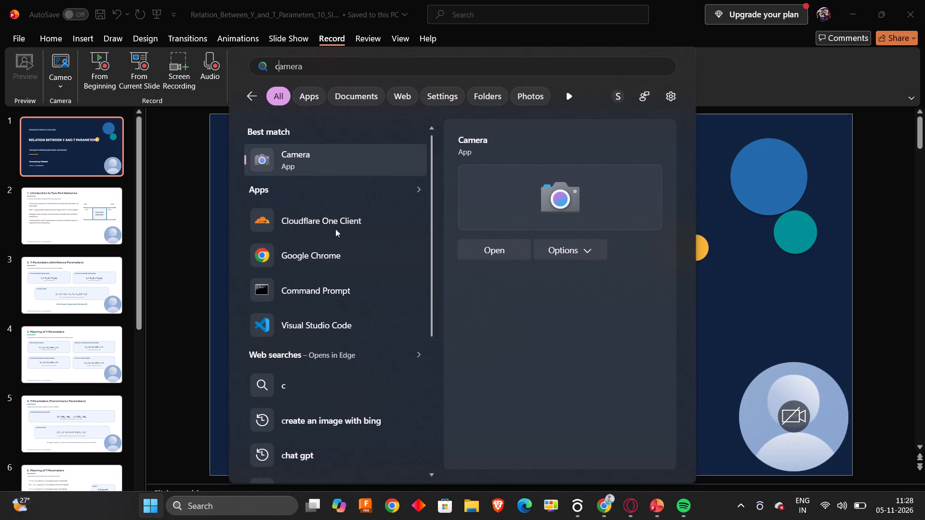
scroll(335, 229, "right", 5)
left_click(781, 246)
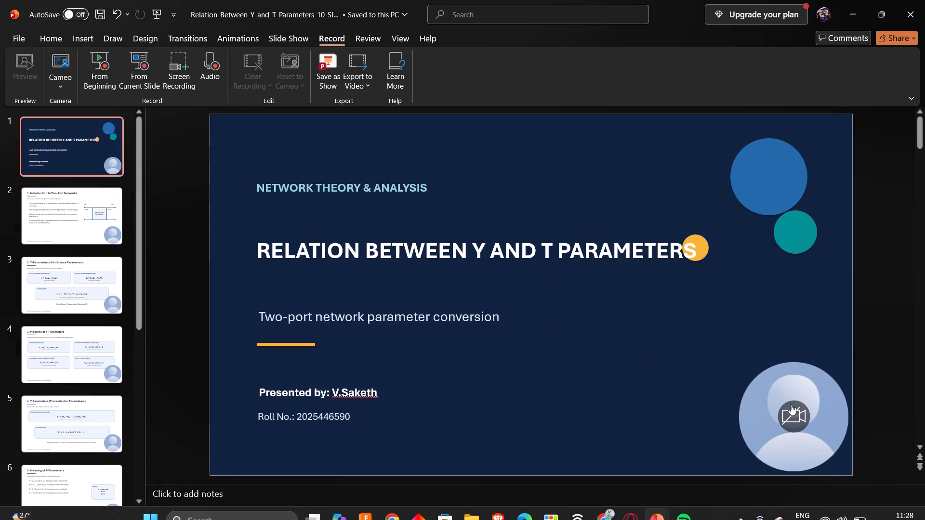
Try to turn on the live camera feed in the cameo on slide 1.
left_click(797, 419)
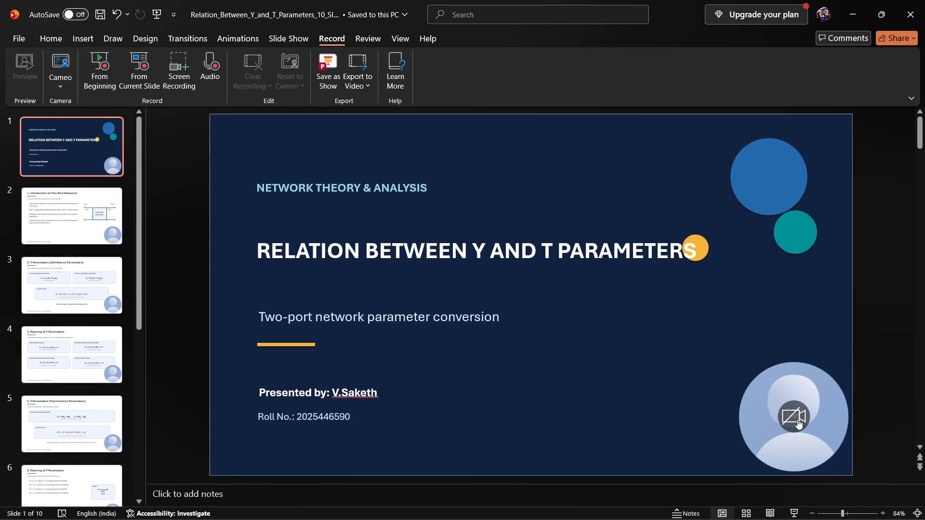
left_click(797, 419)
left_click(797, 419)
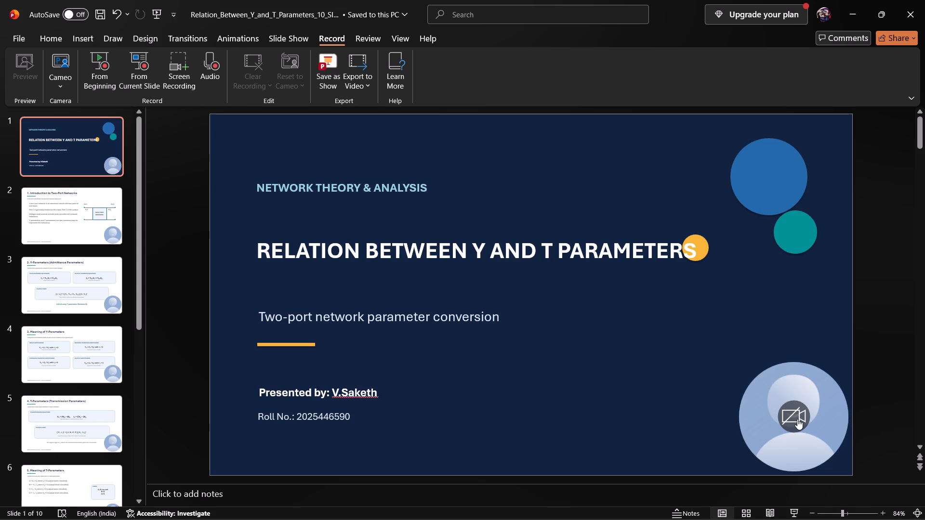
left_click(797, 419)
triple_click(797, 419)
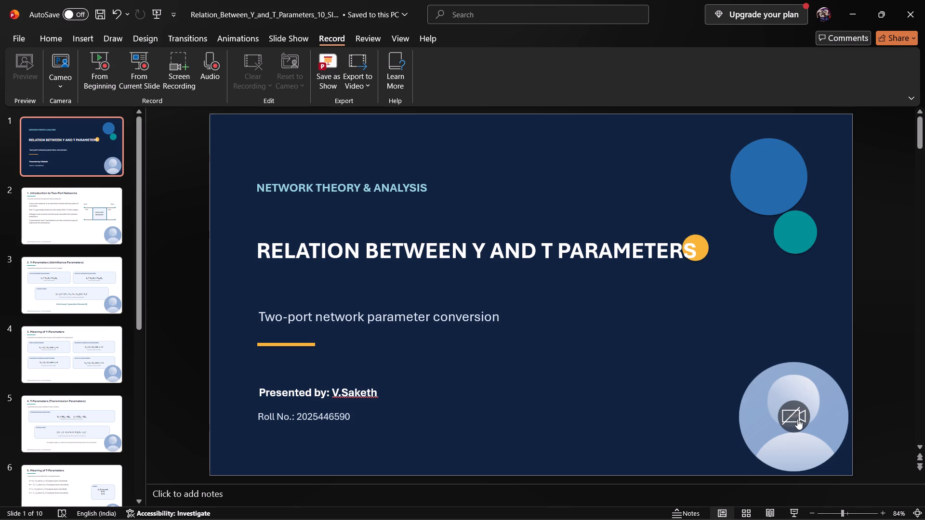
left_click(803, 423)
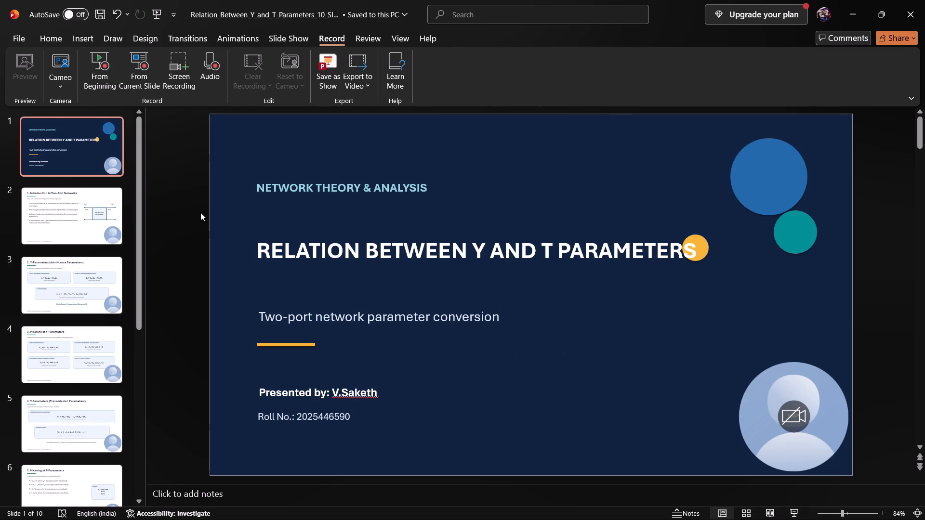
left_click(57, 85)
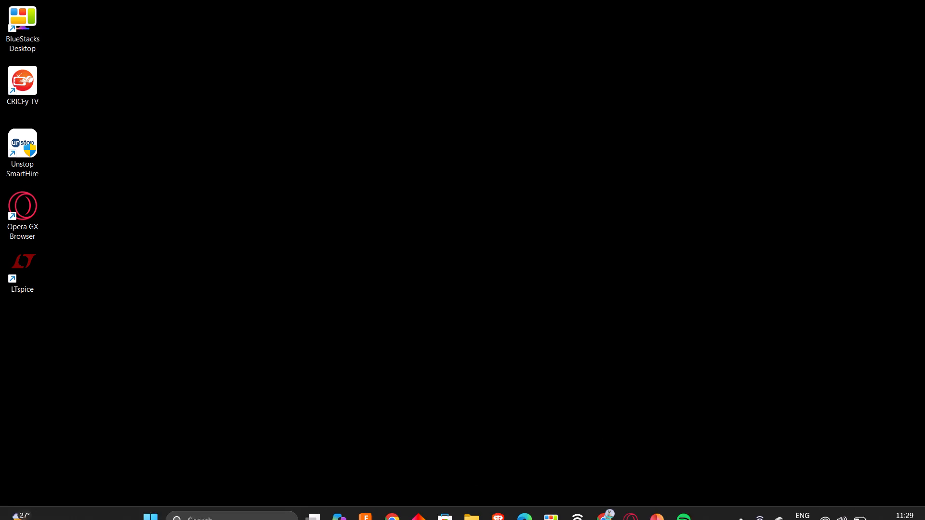
Switch to Clipchamp by searching Windows for "clip" and launching it.
left_click(196, 506)
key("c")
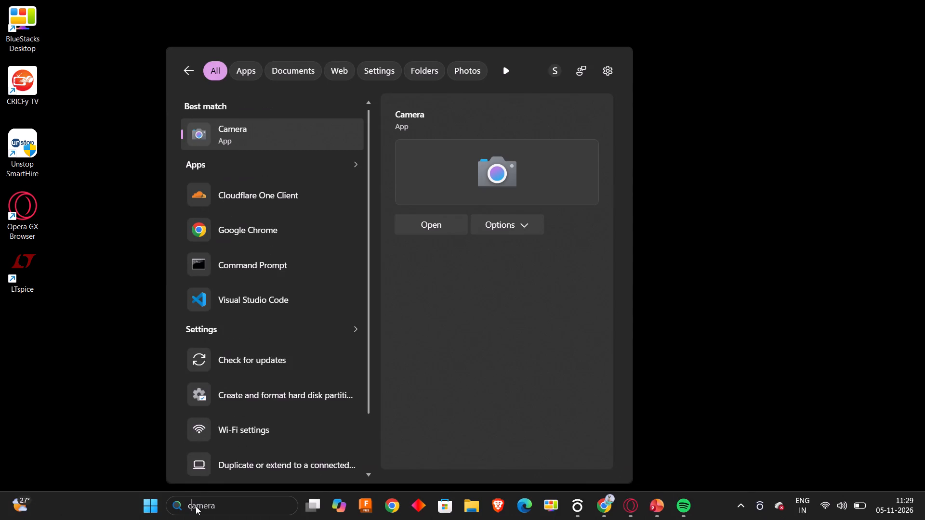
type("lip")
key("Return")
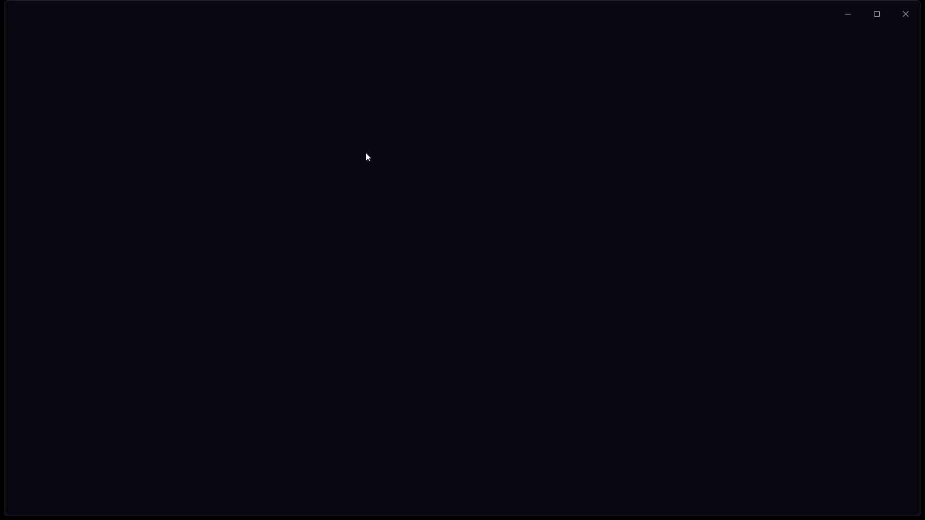
Go through Clipchamp's what's-new introduction to its end and return to the Home page.
scroll(391, 253, "right", 1)
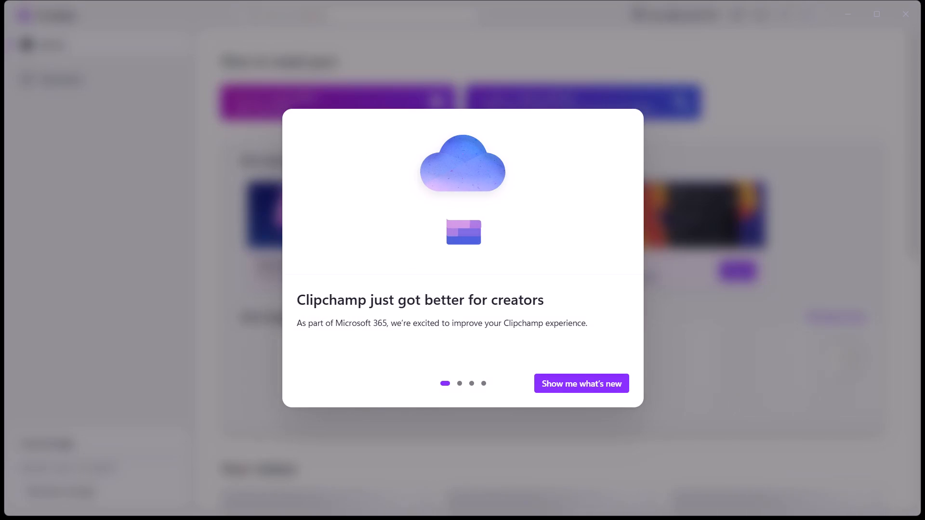
double_click(567, 377)
left_click_drag(567, 377, 591, 347)
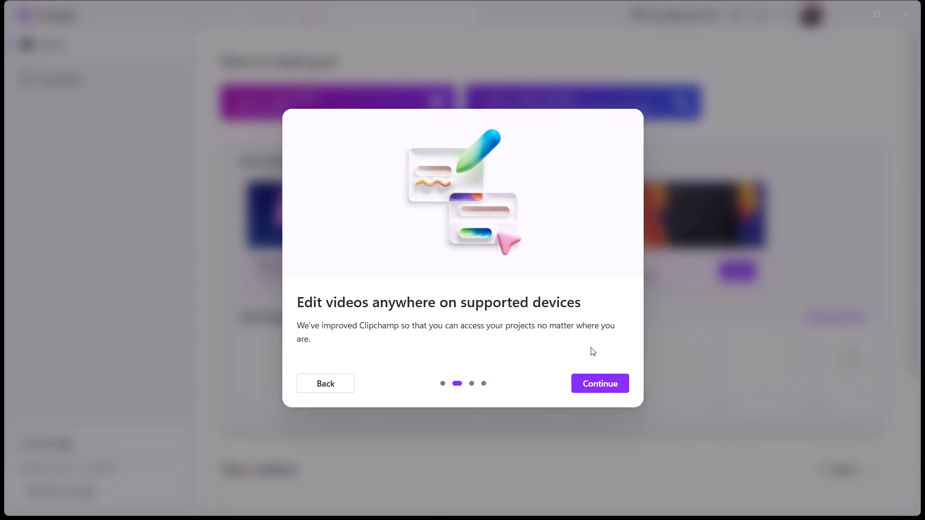
left_click(603, 390)
left_click(603, 390)
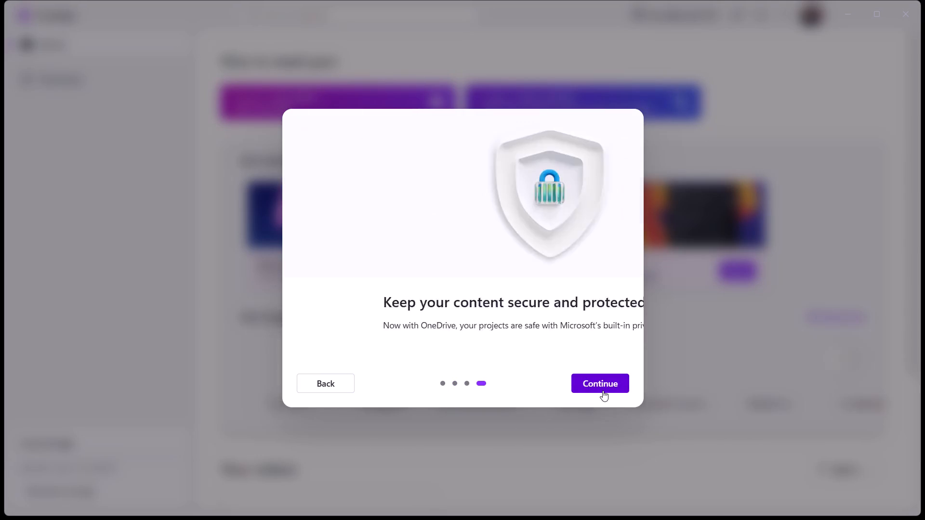
double_click(603, 390)
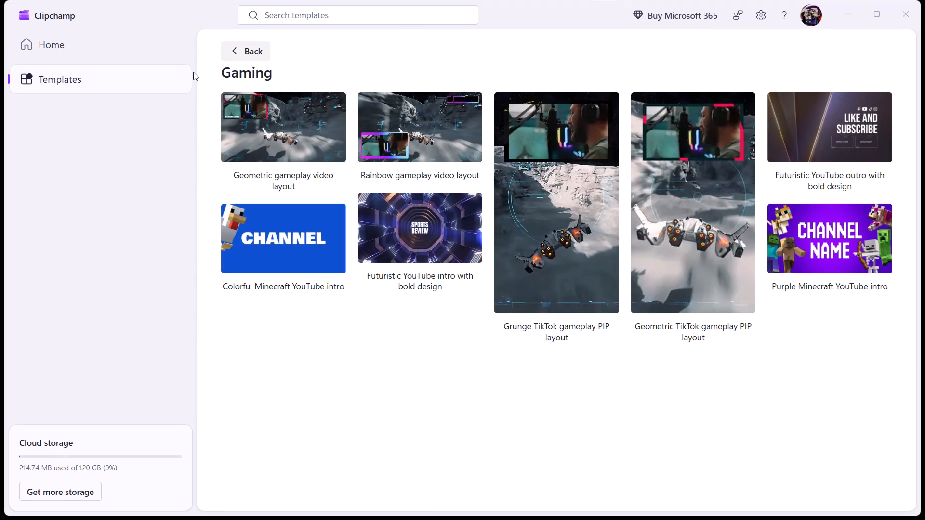
left_click(60, 44)
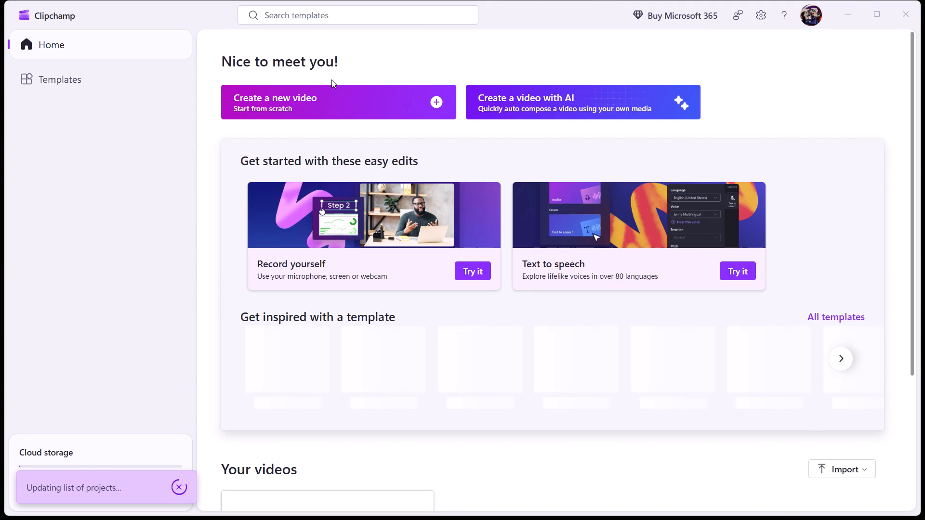
Create a new video from scratch and set up a screen and camera recording, allowing microphone access.
left_click(337, 97)
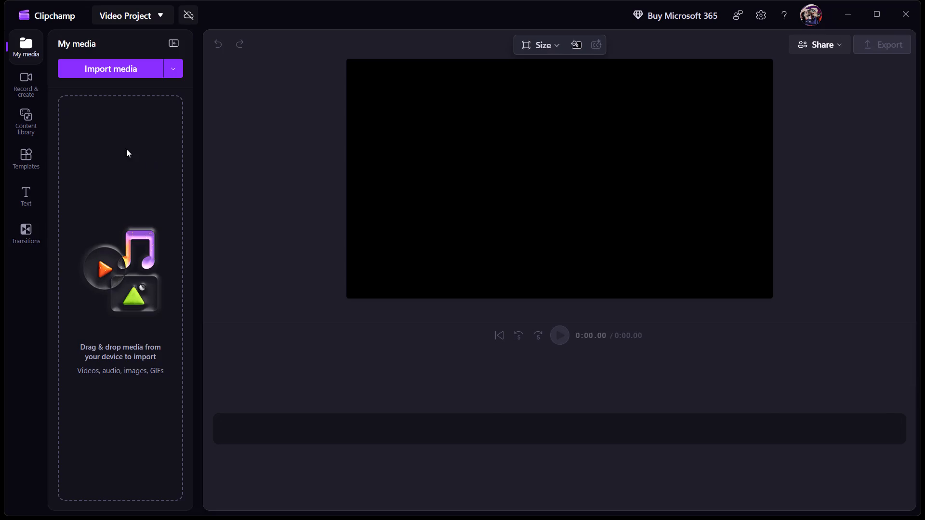
left_click(29, 90)
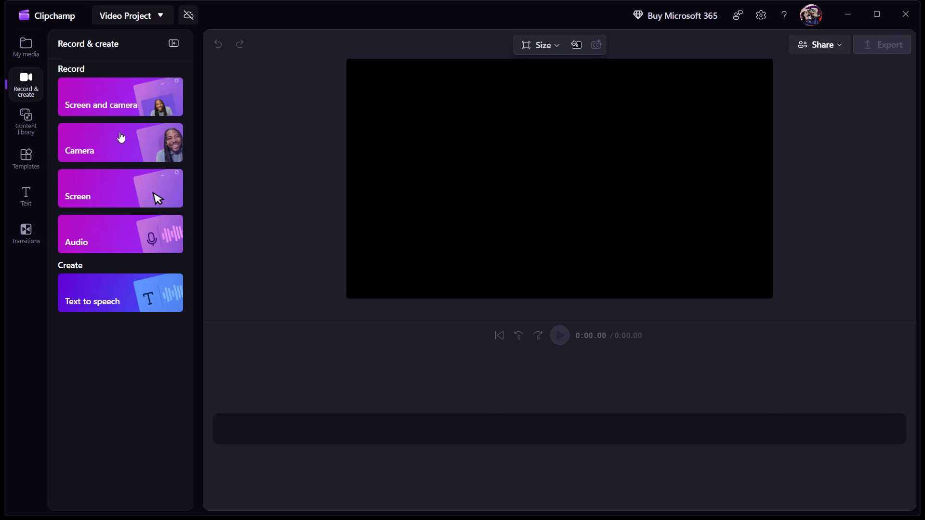
left_click(113, 88)
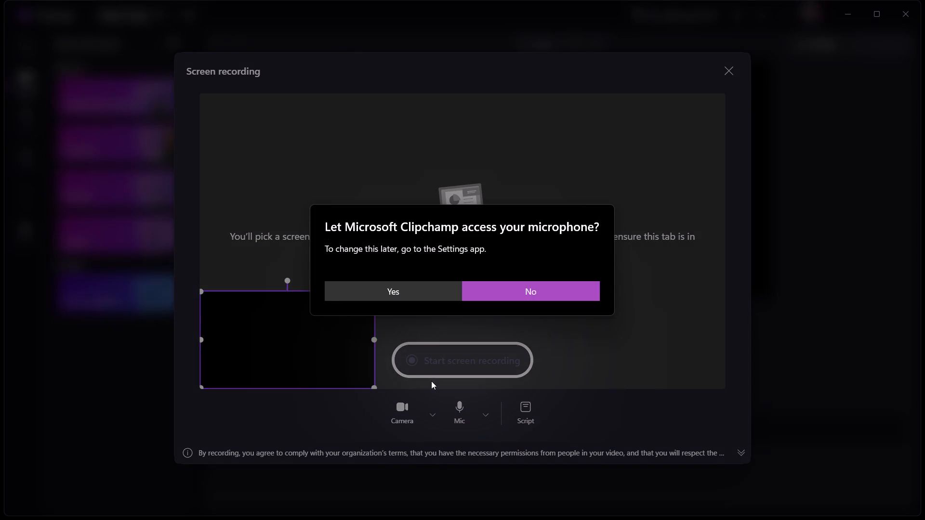
left_click(409, 297)
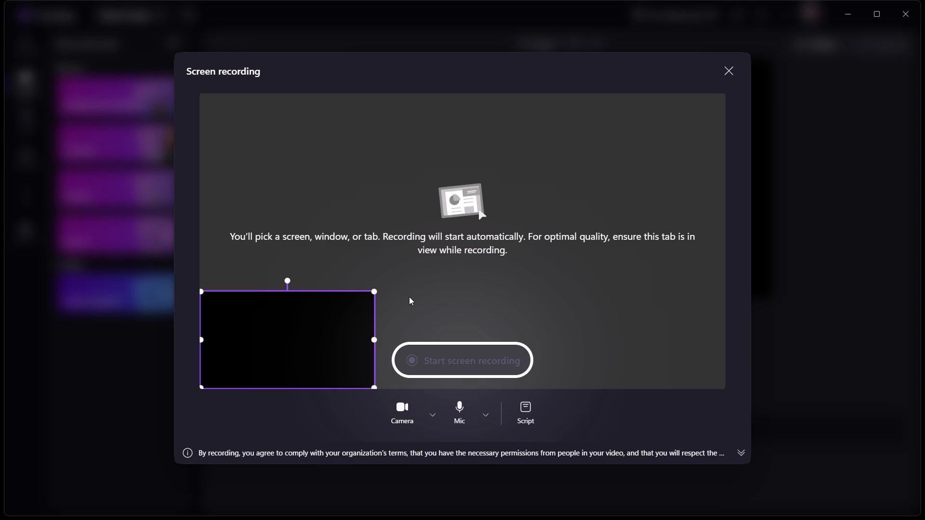
left_click(409, 297)
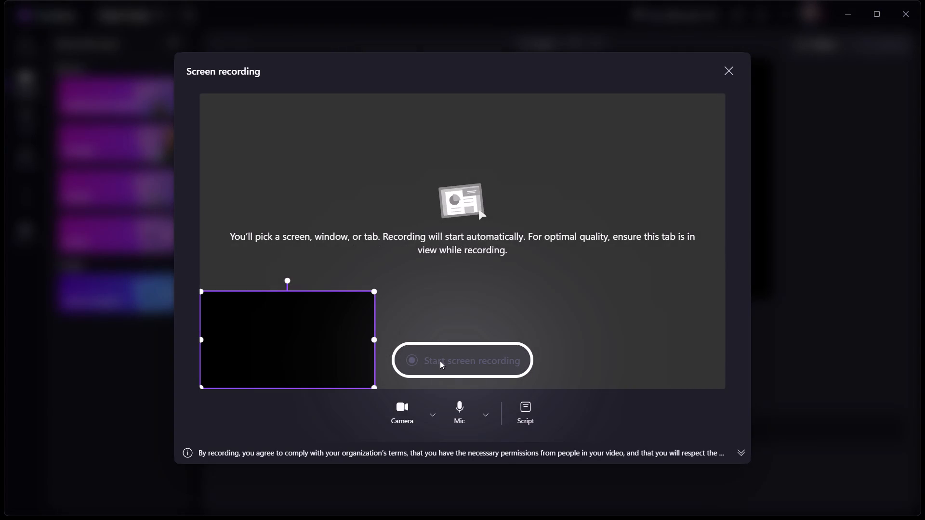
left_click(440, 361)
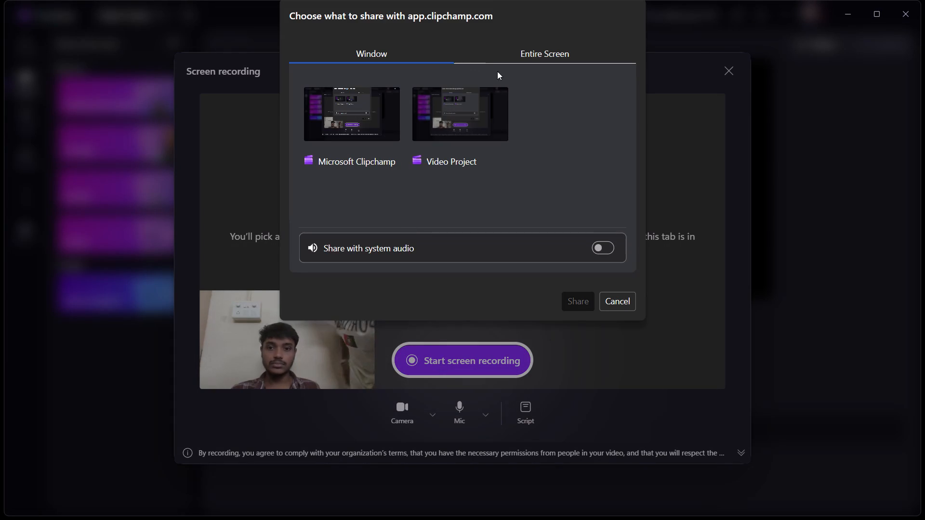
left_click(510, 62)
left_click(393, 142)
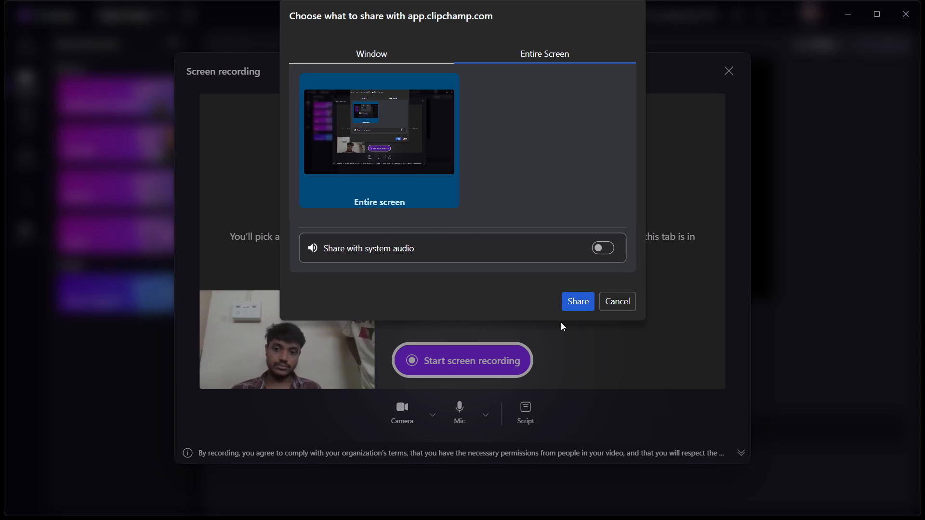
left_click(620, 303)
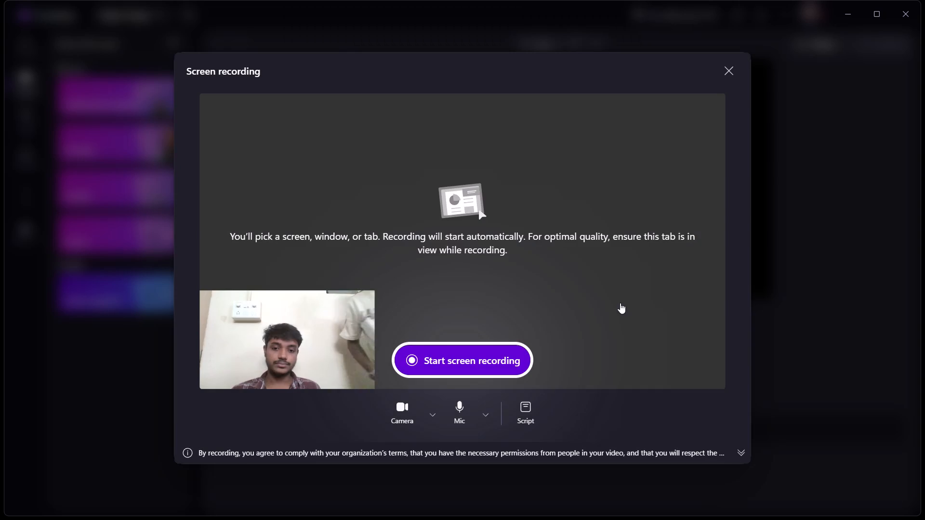
Shrink the camera overlay to about 117 by 65 pixels, keeping it in the recording frame's lower-left corner.
left_click(373, 317)
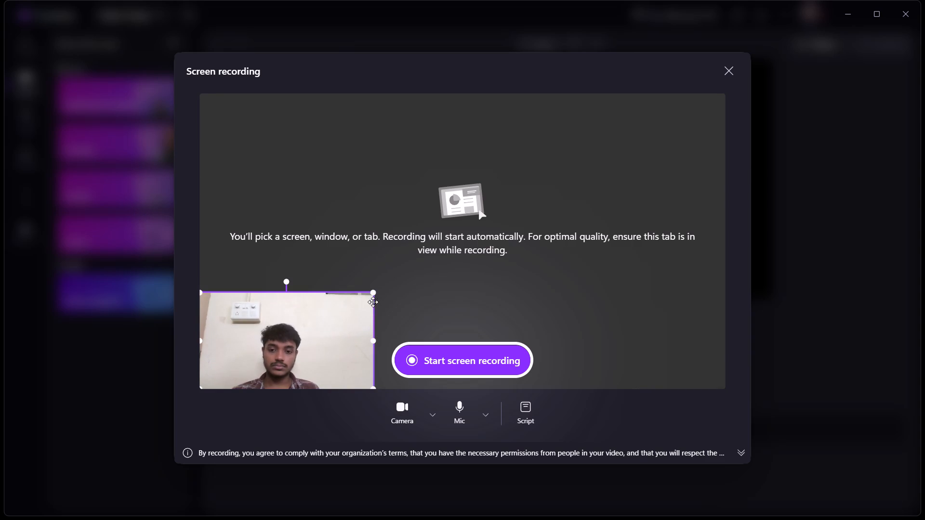
left_click_drag(373, 293, 341, 331)
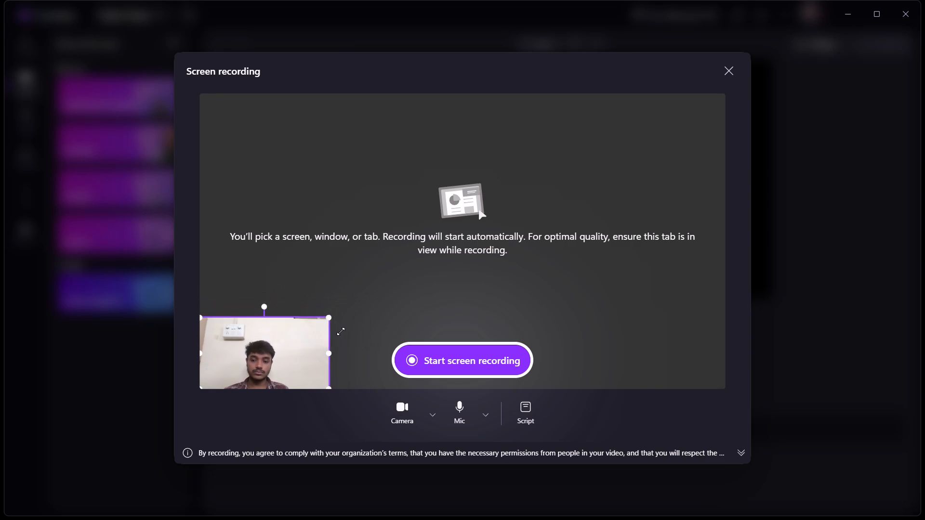
left_click_drag(341, 331, 320, 347)
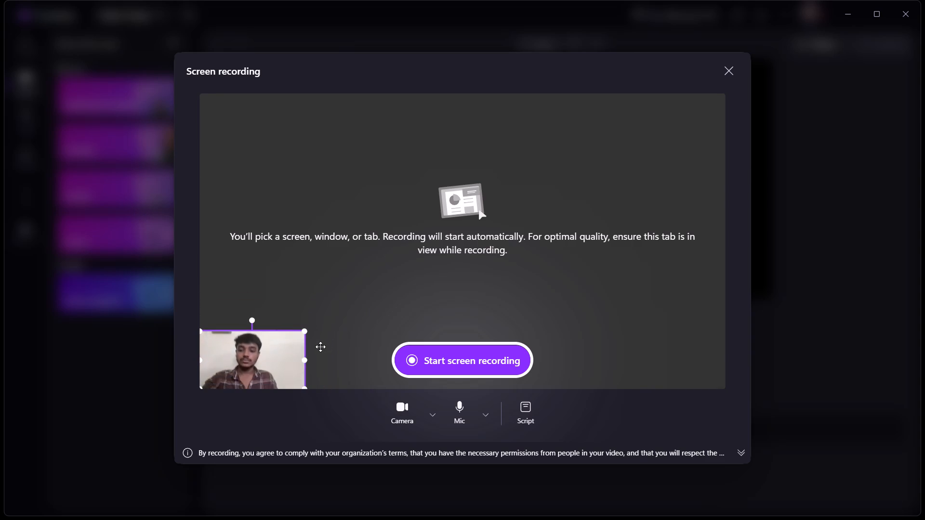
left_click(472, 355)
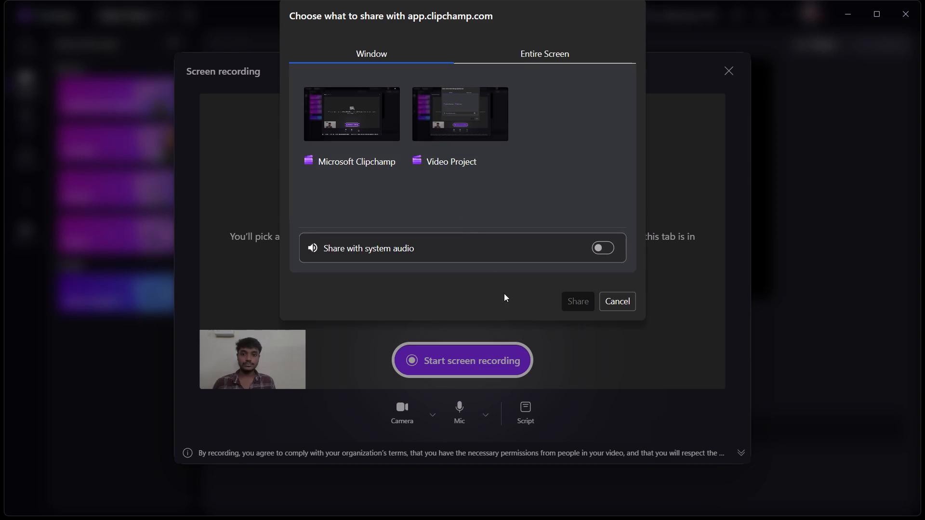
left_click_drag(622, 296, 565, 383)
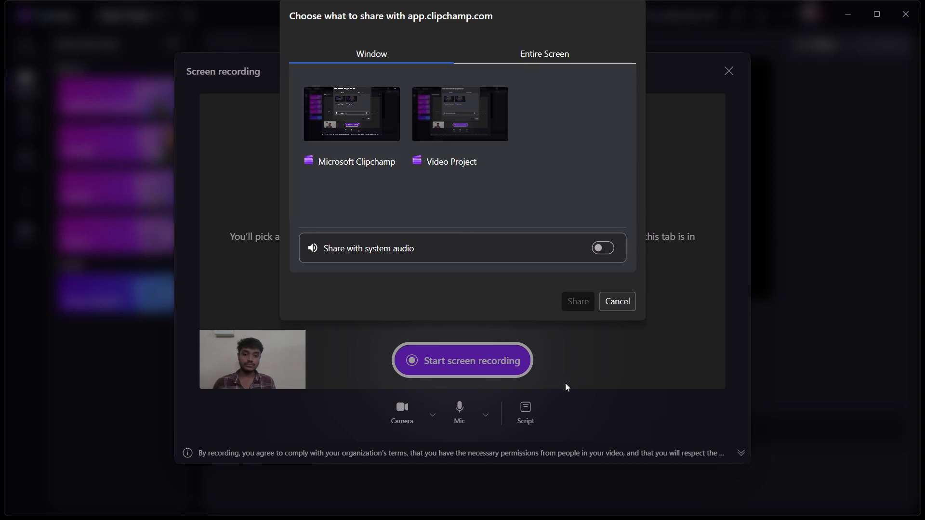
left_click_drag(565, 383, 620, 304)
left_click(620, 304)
Paste the copied narration script into the recording's script overlay and return to its "1. Introduction" opening.
left_click(527, 407)
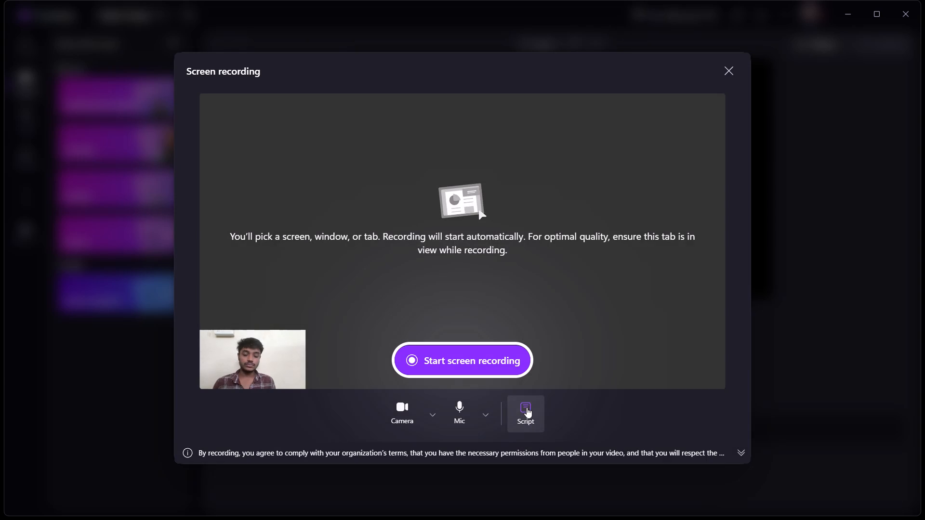
left_click(458, 210)
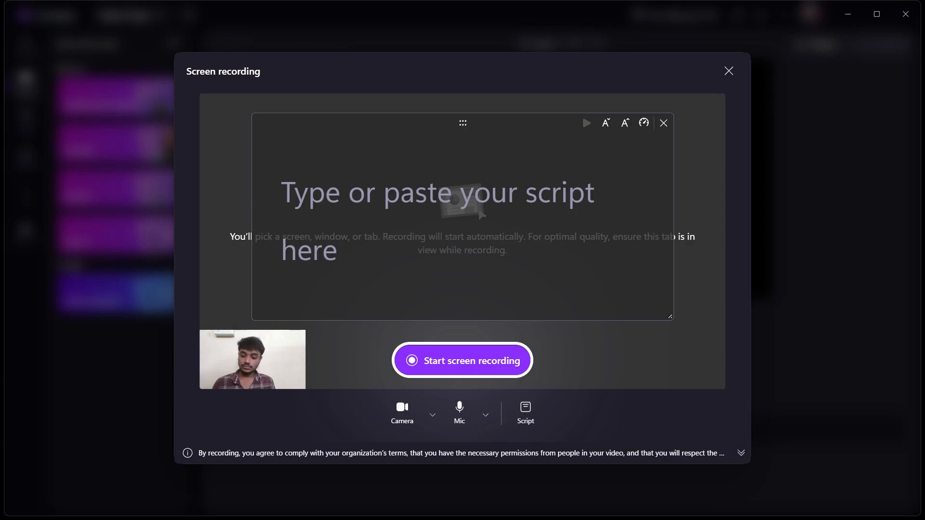
key("ctrl+v")
scroll(458, 210, "up", 9)
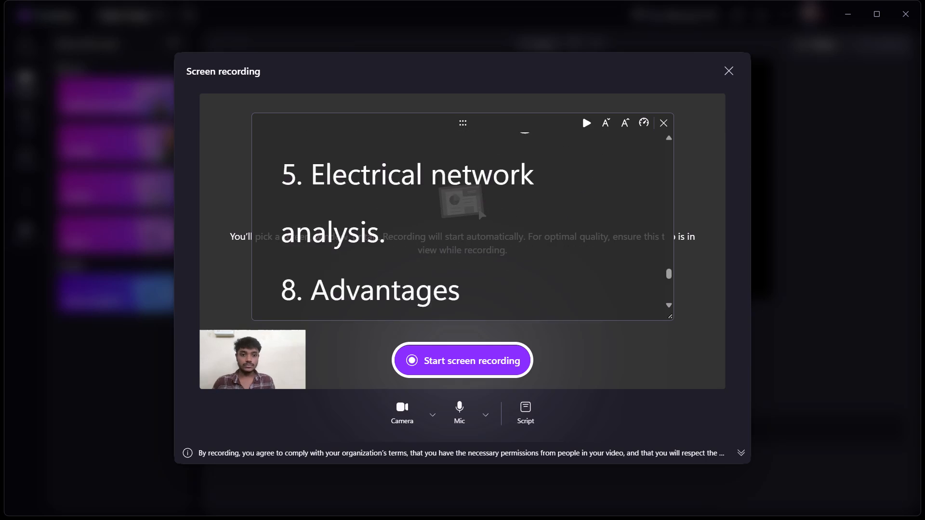
scroll(458, 210, "up", 6)
scroll(458, 210, "up", 20)
scroll(458, 210, "up", 2)
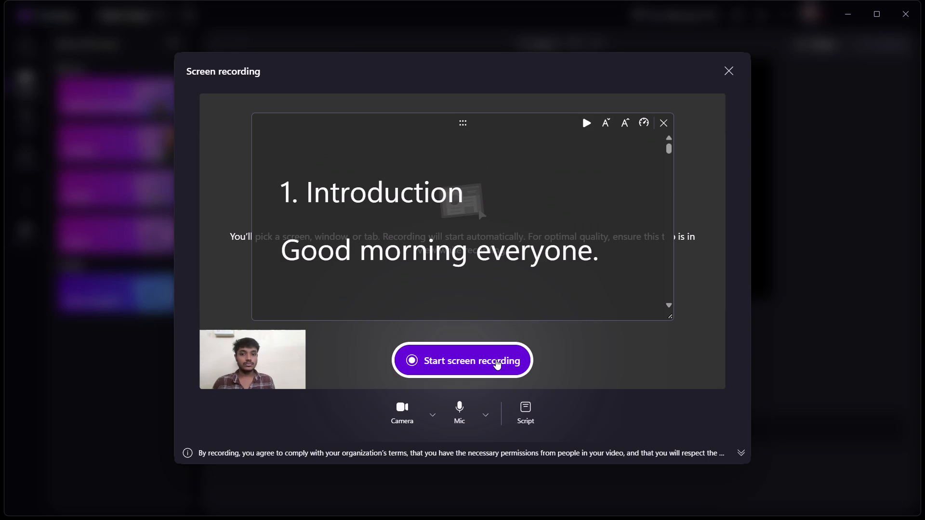
Reduce the script overlay's font size until the introduction's opening sentence about Y and T parameters fits on two lines.
triple_click(606, 120)
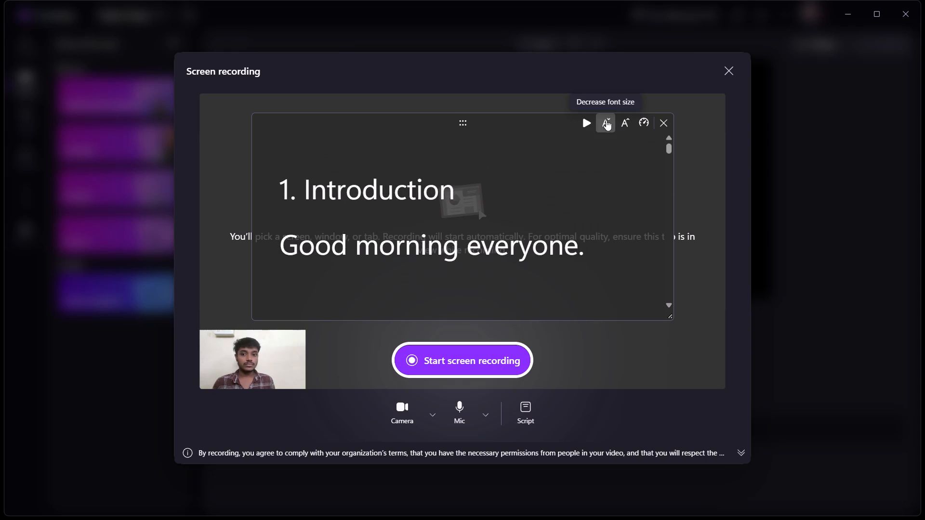
triple_click(606, 120)
triple_click(606, 120)
triple_click(606, 120)
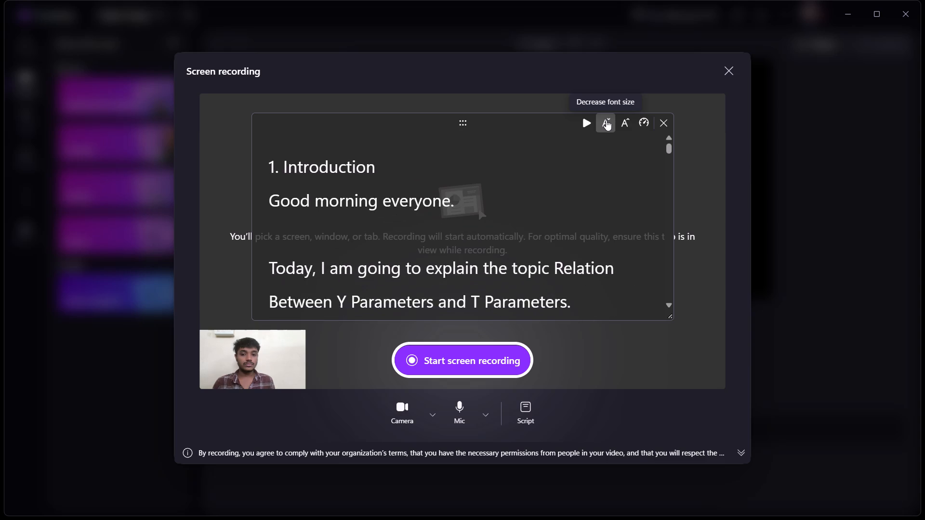
double_click(606, 120)
double_click(606, 120)
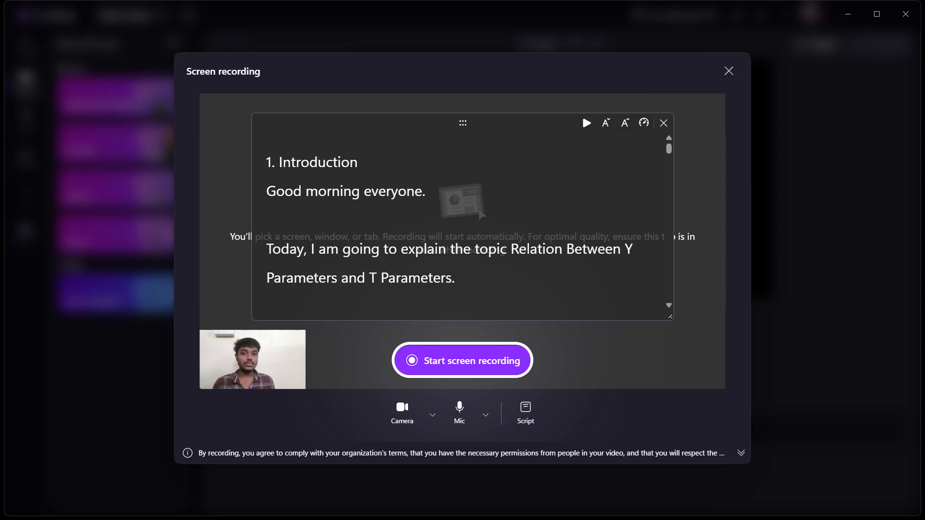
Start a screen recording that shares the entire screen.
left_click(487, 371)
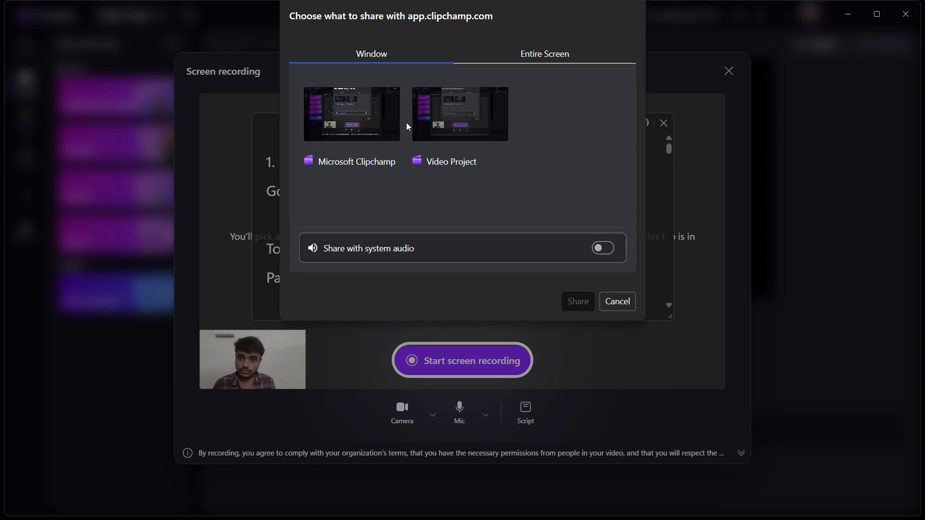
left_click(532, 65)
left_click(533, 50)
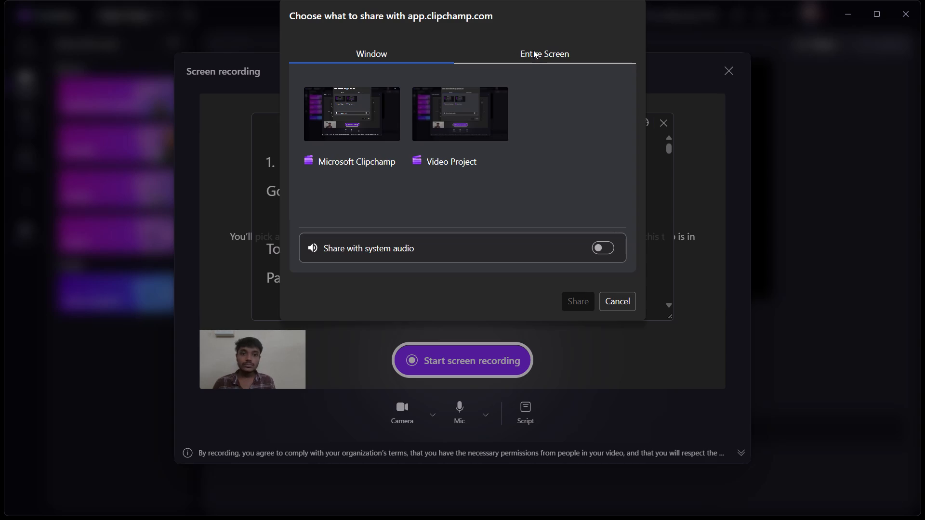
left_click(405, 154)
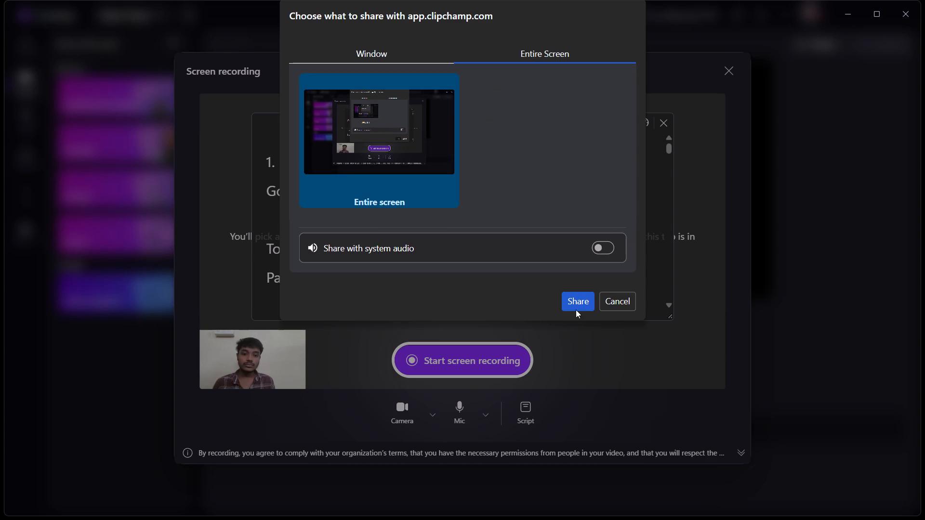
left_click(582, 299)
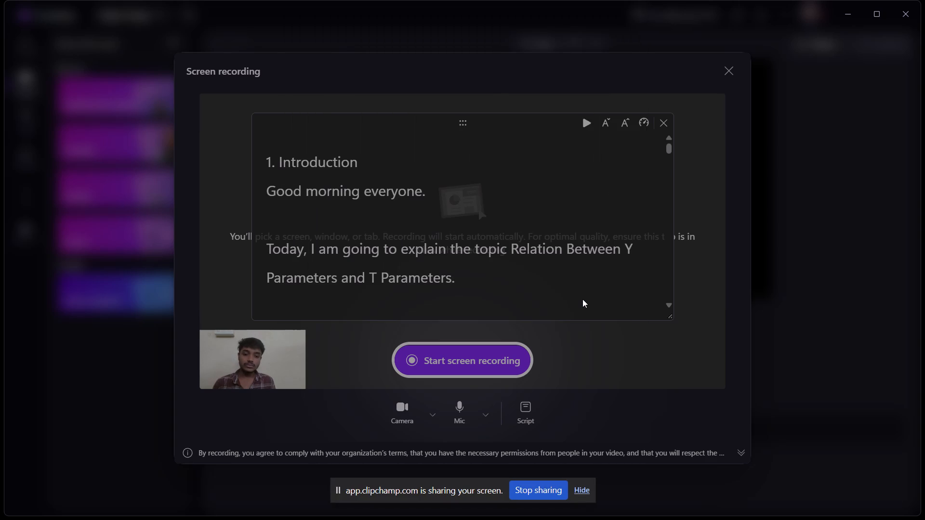
Switch to PowerPoint, run the Y and T parameters slide show from the beginning and hide the screen-sharing notice.
key("alt+Tab")
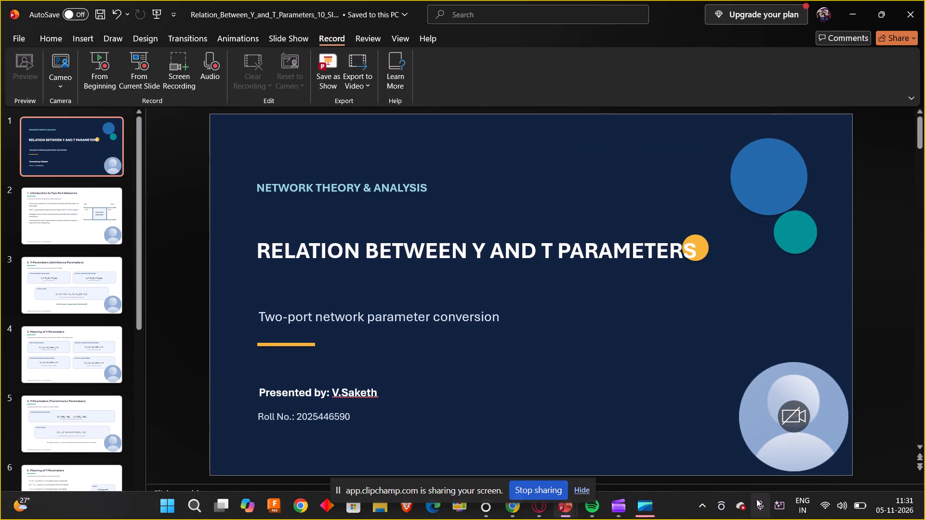
left_click(289, 36)
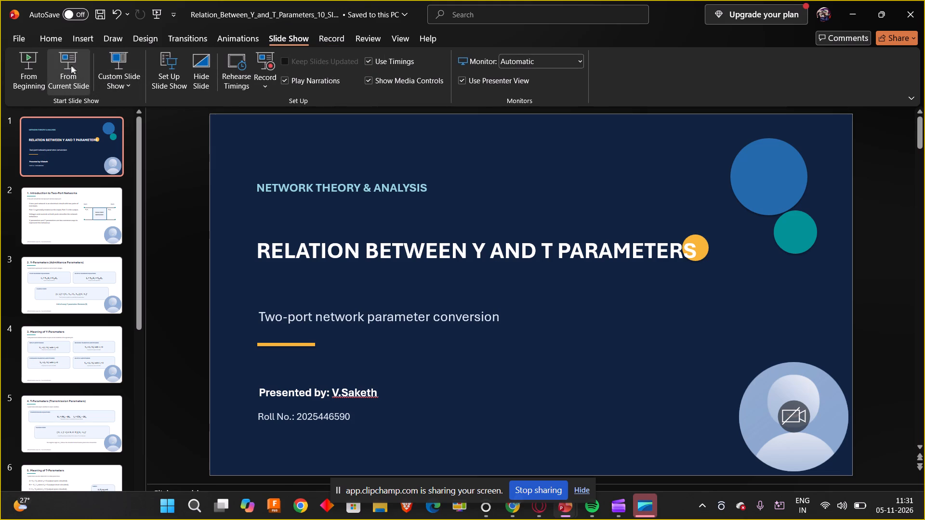
left_click(32, 70)
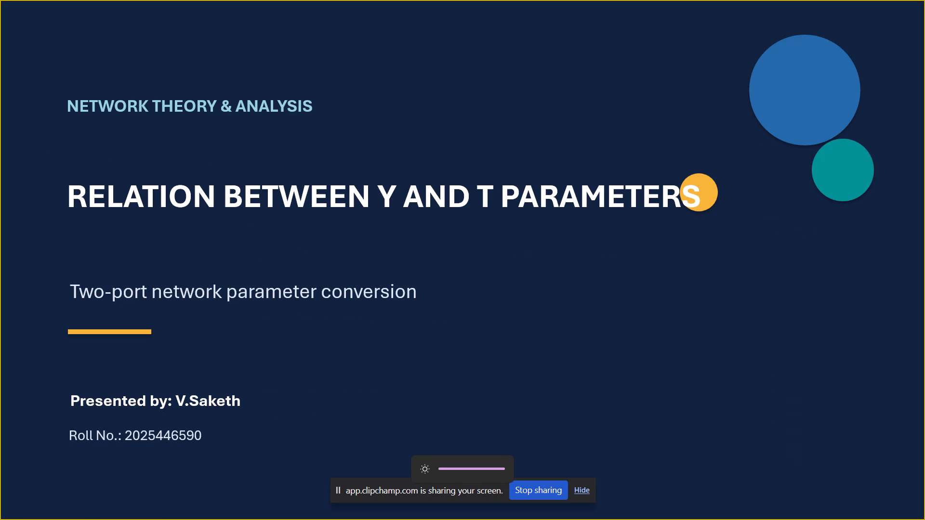
left_click(583, 487)
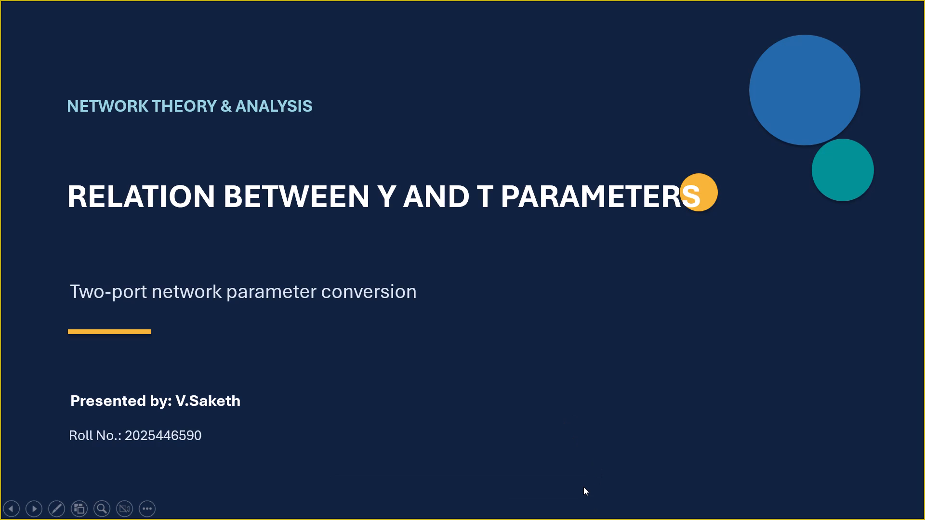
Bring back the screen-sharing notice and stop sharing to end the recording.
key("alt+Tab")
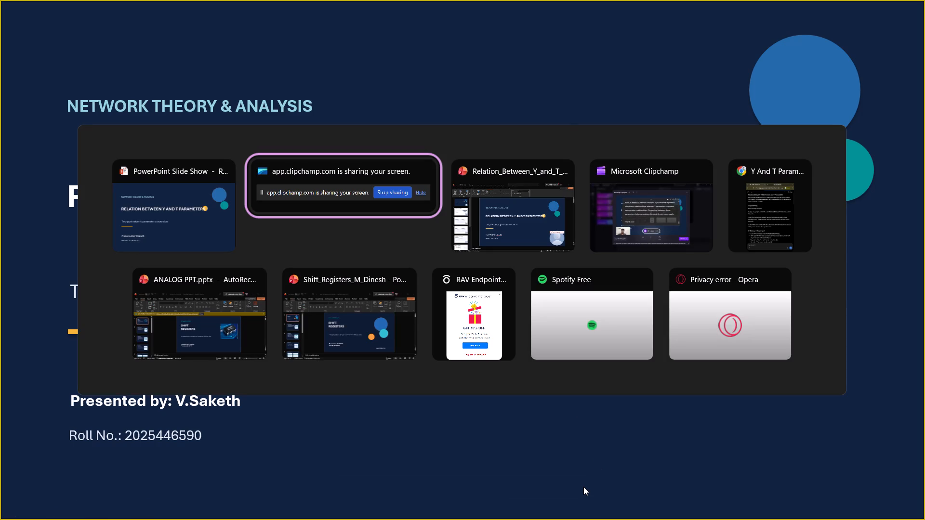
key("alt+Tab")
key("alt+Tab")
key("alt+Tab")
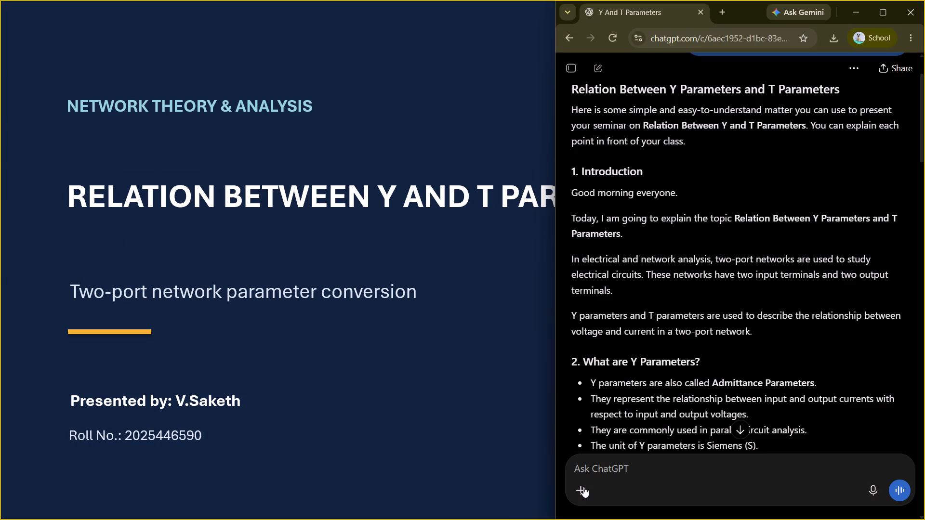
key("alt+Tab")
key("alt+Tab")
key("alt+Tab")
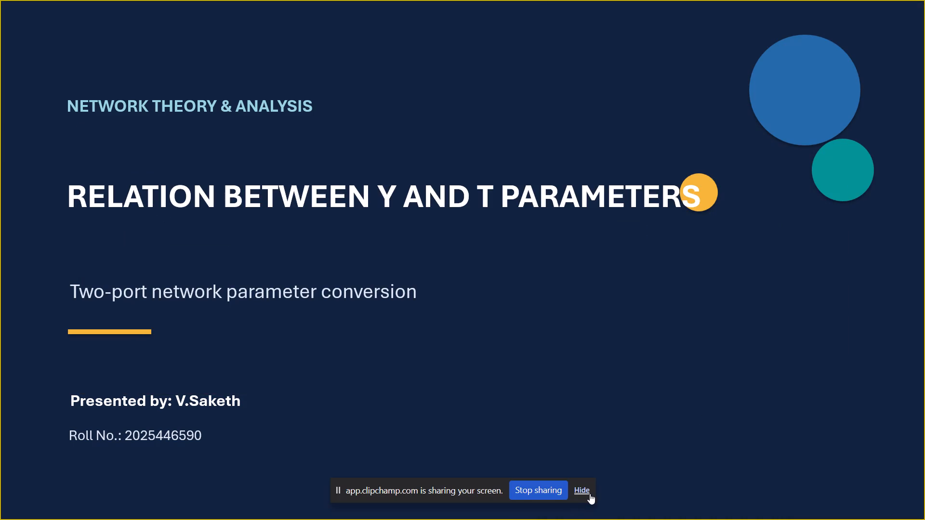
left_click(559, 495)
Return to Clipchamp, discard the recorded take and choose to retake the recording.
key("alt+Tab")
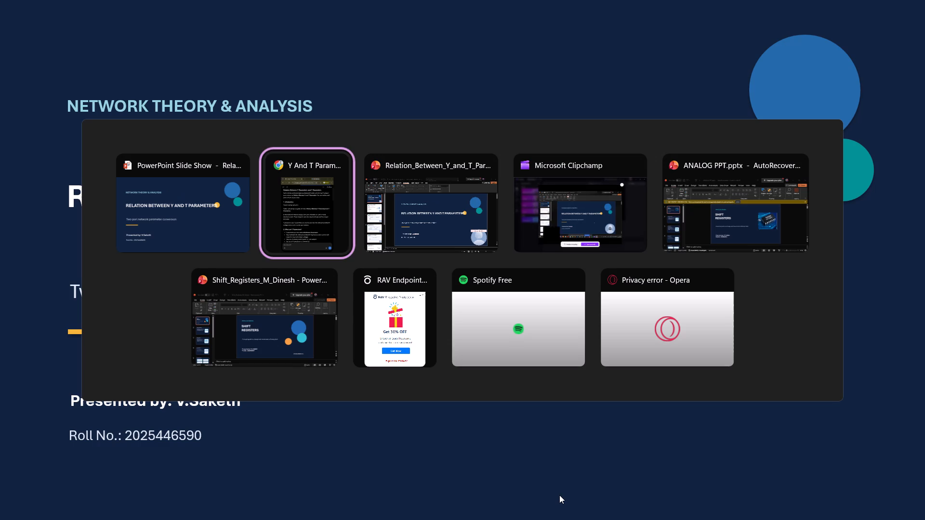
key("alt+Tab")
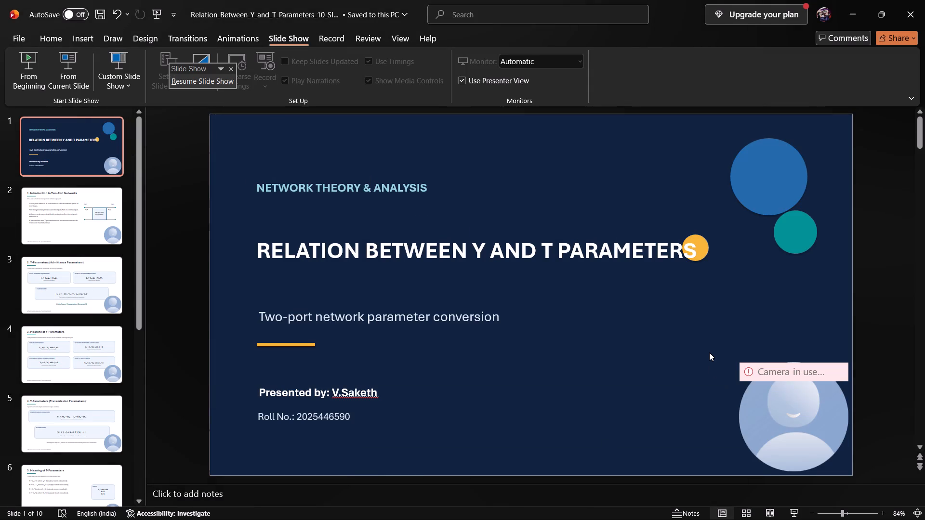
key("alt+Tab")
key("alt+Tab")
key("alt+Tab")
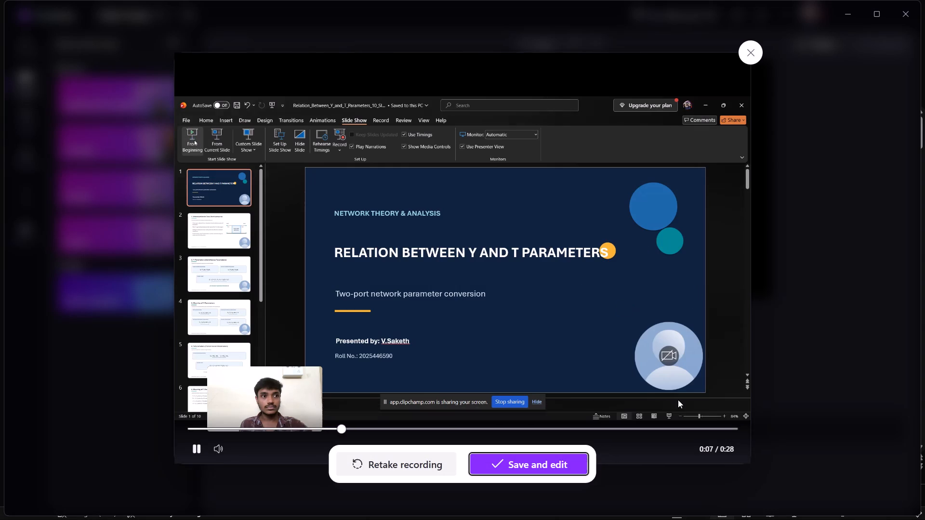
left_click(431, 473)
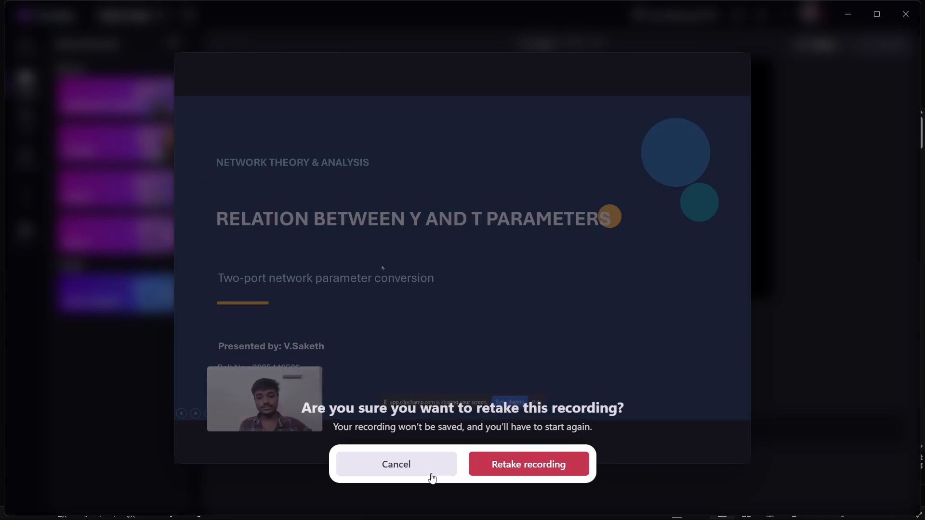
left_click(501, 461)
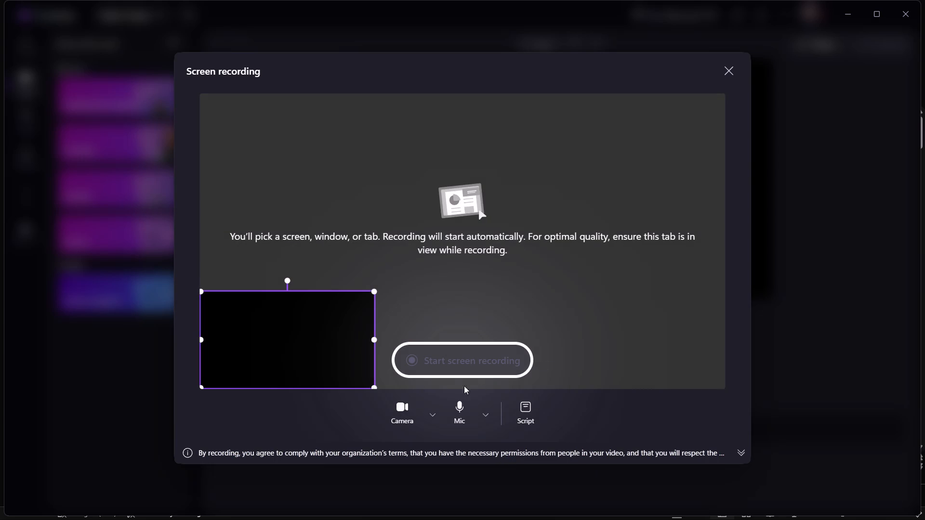
Open the script overlay for the new take and paste the copied narration script into it.
left_click(516, 414)
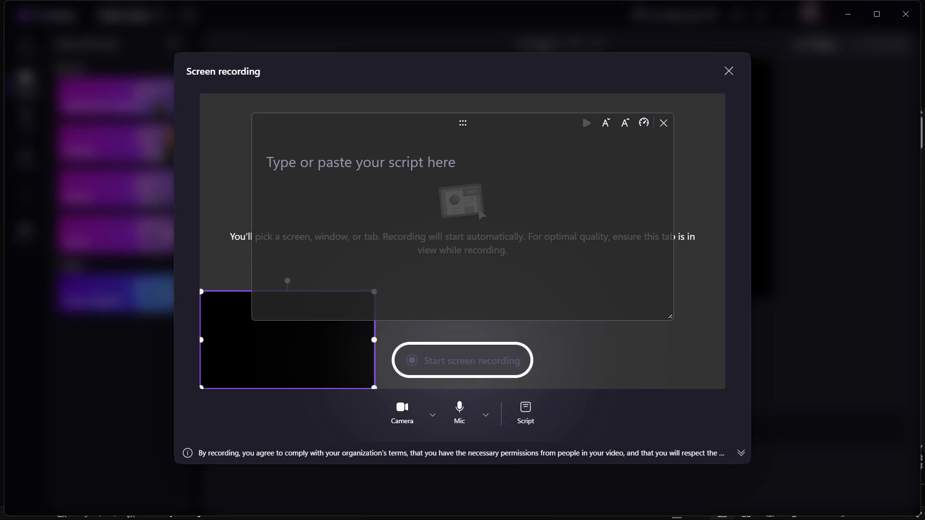
left_click(456, 194)
key("ctrl+v")
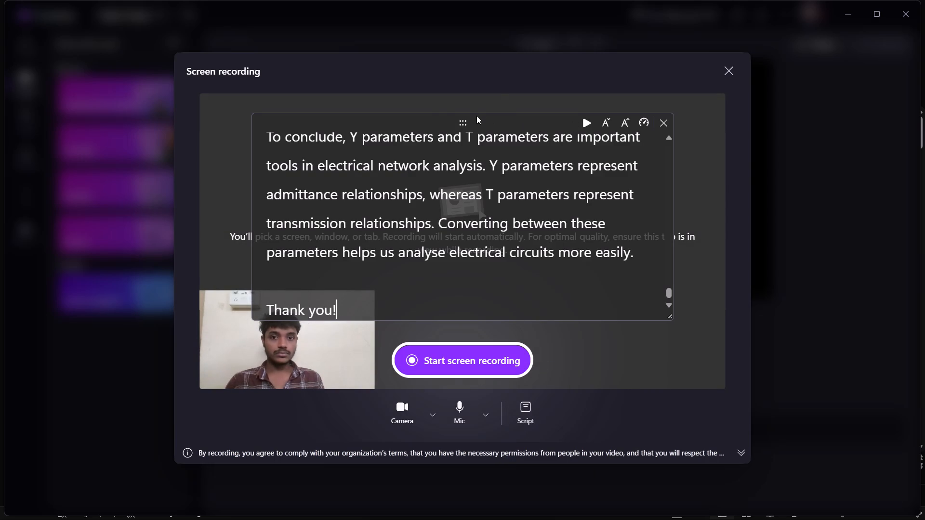
Move the script overlay up to the top edge of the screen recording dialog.
left_click_drag(461, 123, 530, 2)
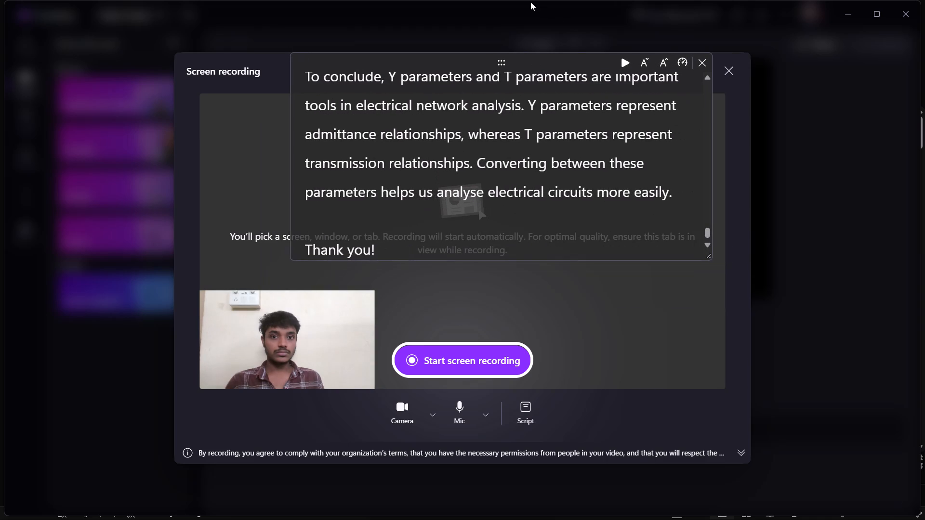
left_click_drag(530, 2, 530, 4)
left_click(640, 68)
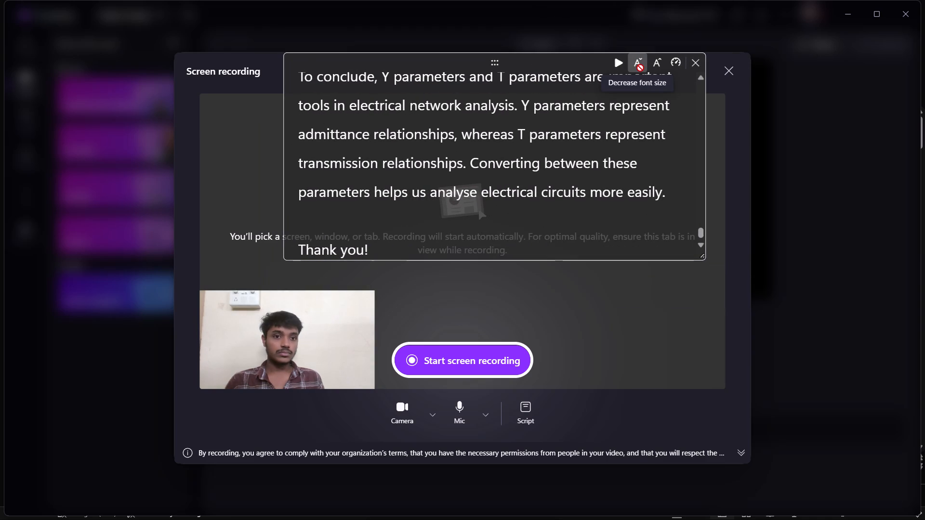
Return the script to its "1. Introduction" opening with automatic scrolling paused.
left_click(619, 68)
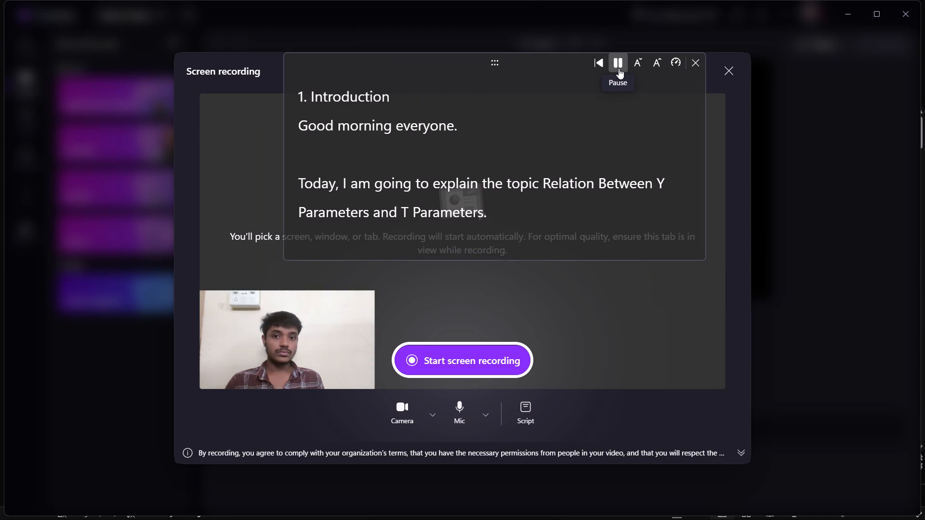
left_click(620, 63)
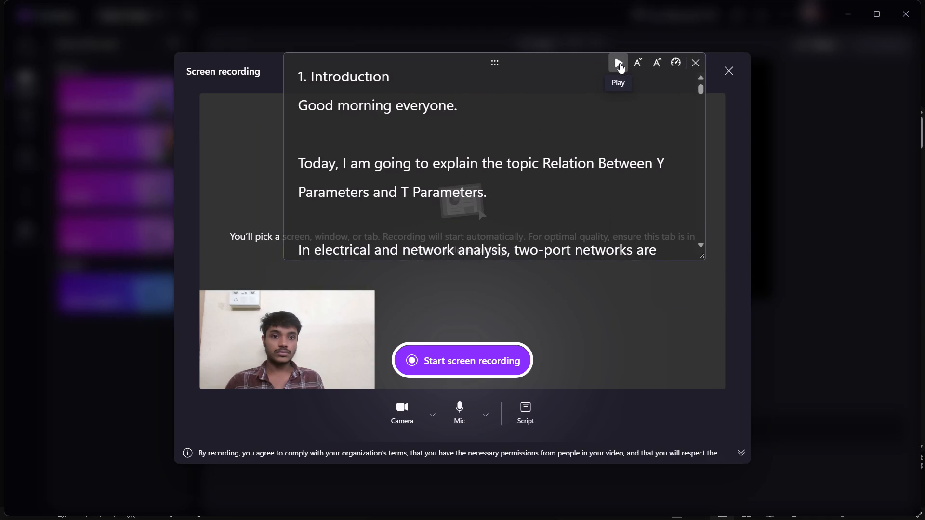
left_click_drag(701, 94, 703, 77)
triple_click(703, 77)
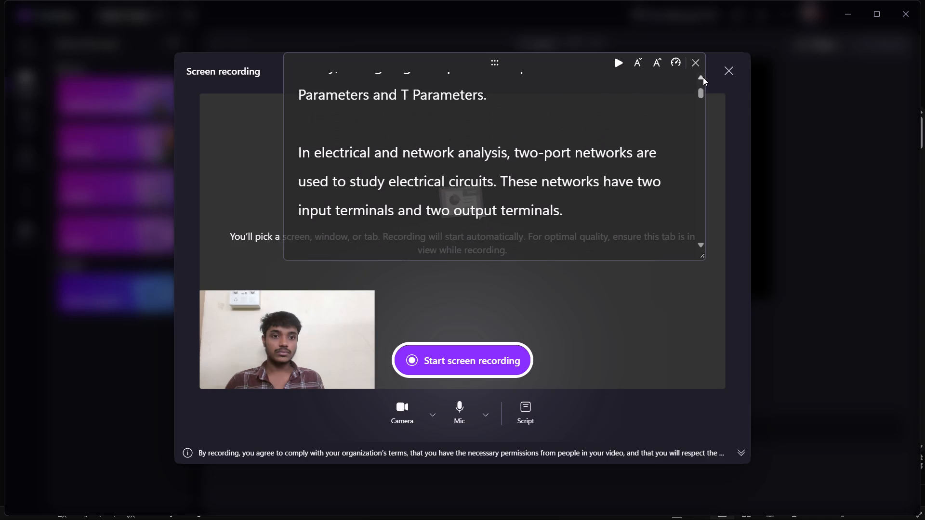
triple_click(703, 77)
triple_click(703, 77)
double_click(703, 77)
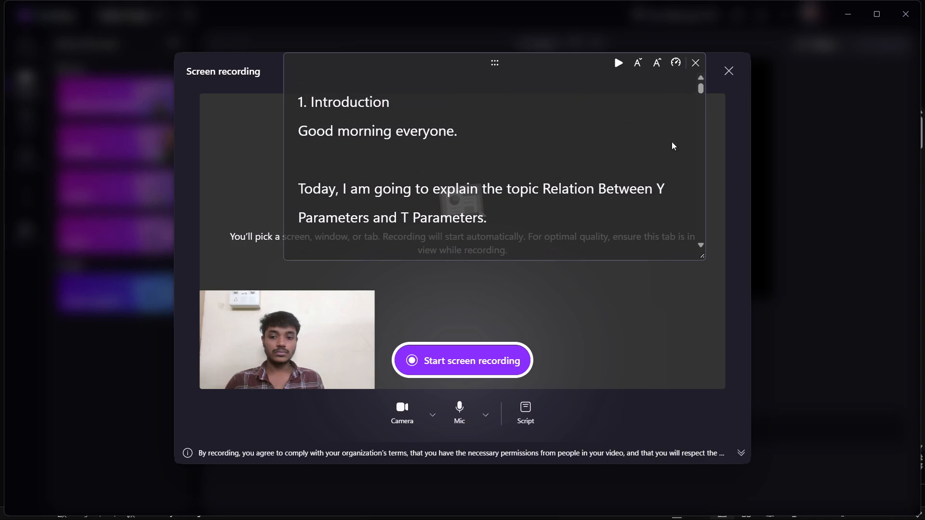
Shrink the camera overlay to about 108 pixels wide, keeping it in the recording frame's lower-left corner.
left_click(362, 300)
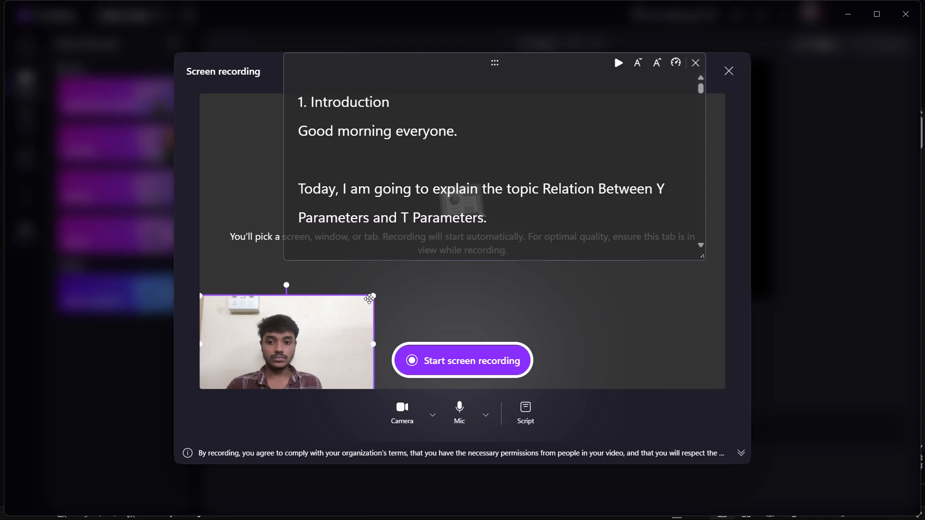
left_click_drag(374, 295, 330, 338)
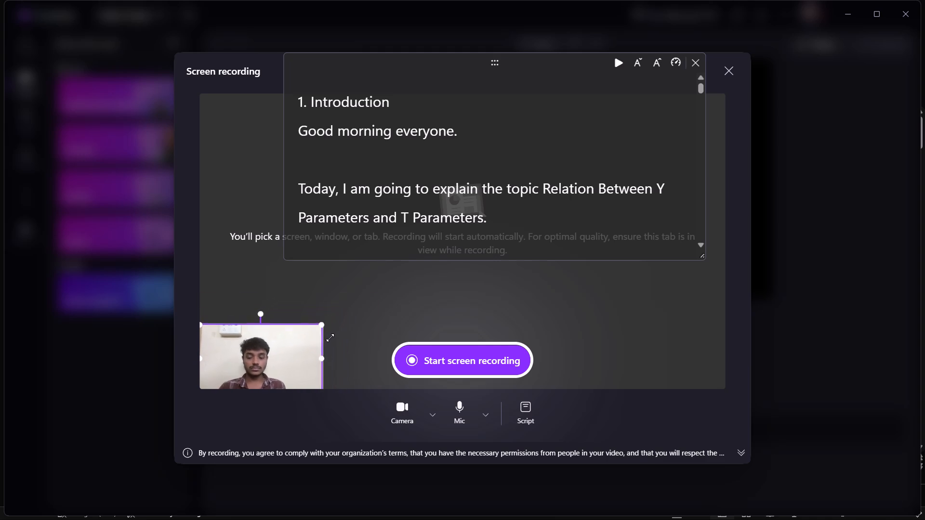
left_click_drag(330, 338, 314, 356)
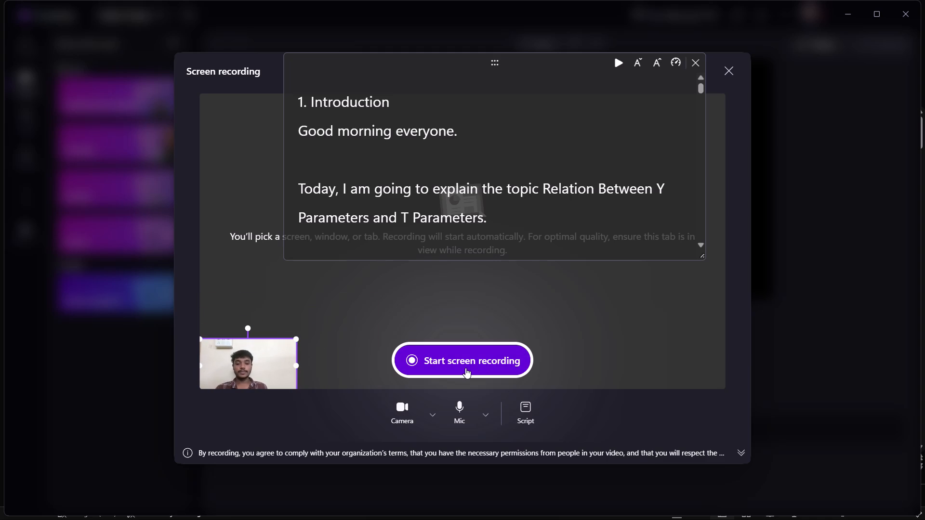
Start a screen recording that shares the Relation_Between_Y_and_T_Parameters PowerPoint window.
left_click(465, 368)
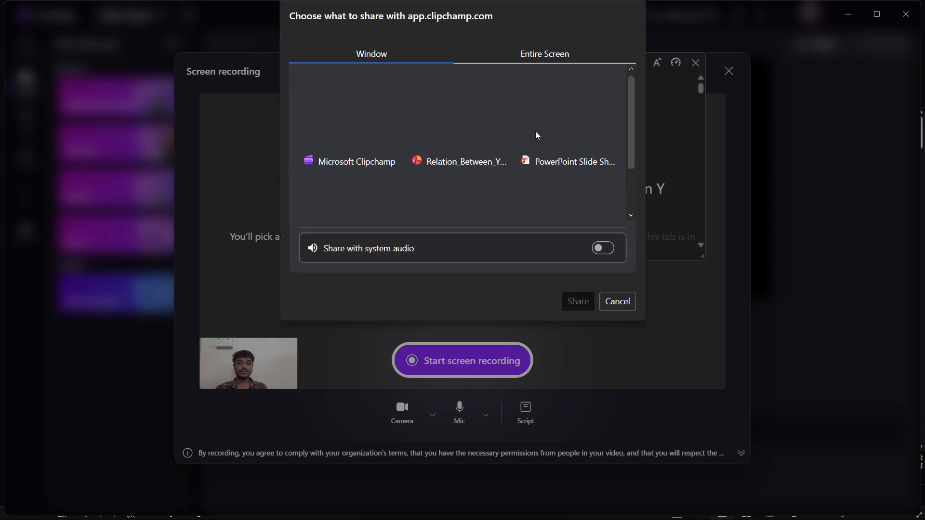
left_click(485, 131)
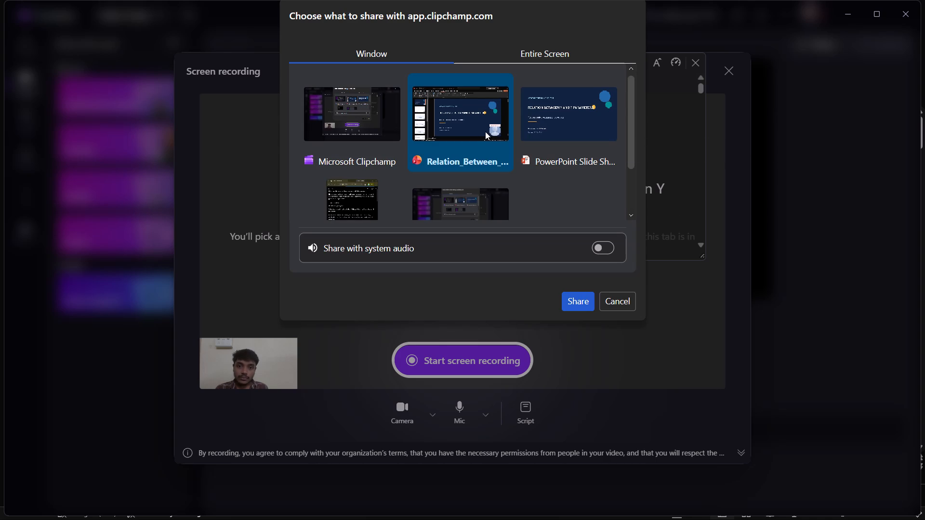
left_click(581, 302)
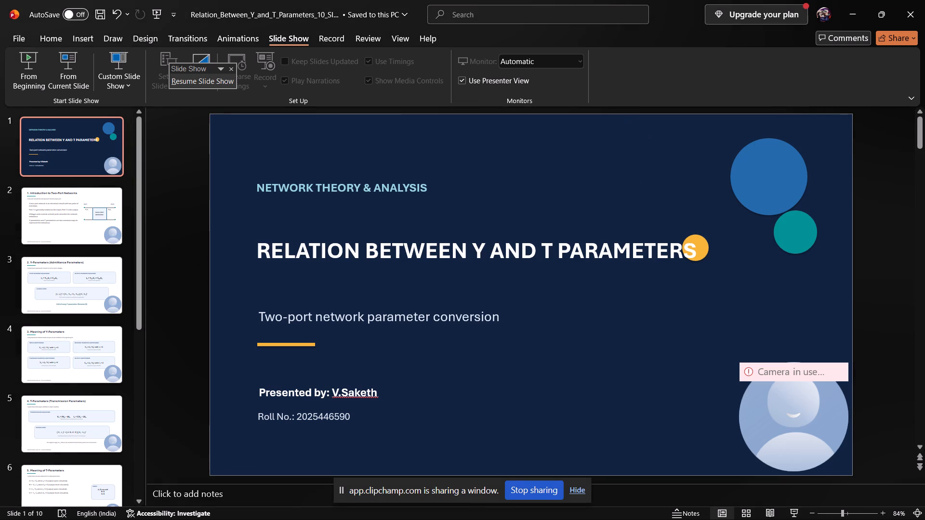
Return to Clipchamp and start the script's automatic scrolling from the introduction.
key("alt+Tab")
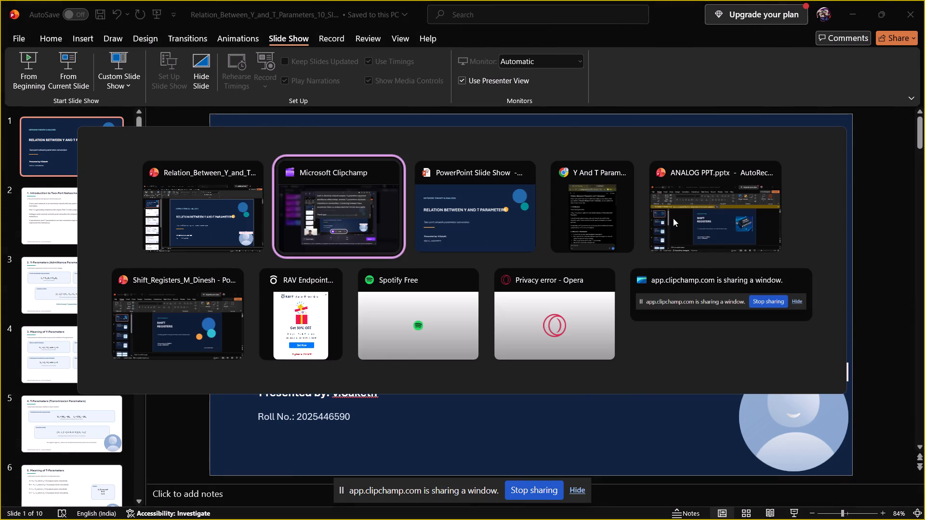
left_click(622, 65)
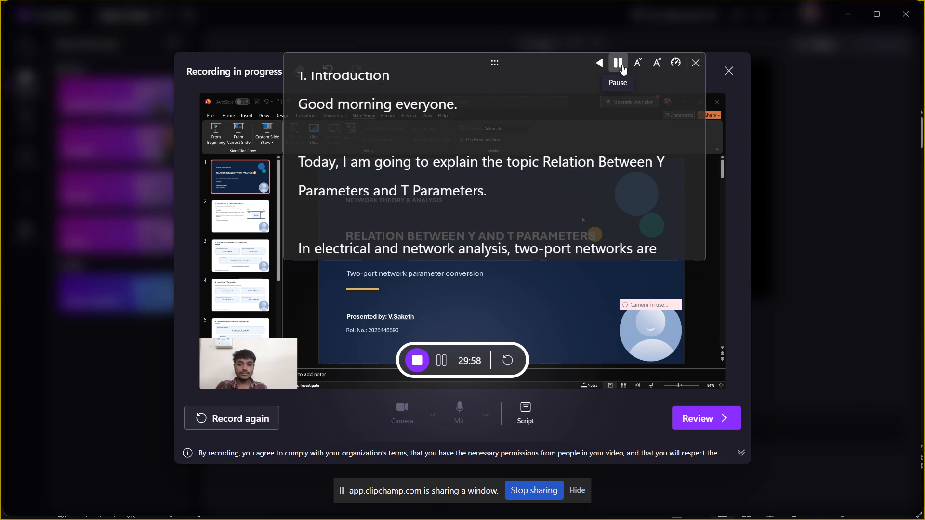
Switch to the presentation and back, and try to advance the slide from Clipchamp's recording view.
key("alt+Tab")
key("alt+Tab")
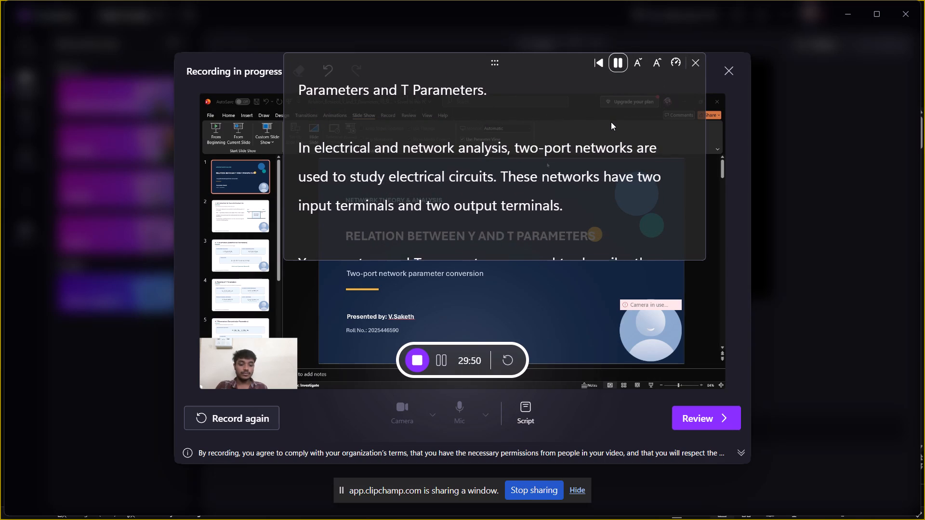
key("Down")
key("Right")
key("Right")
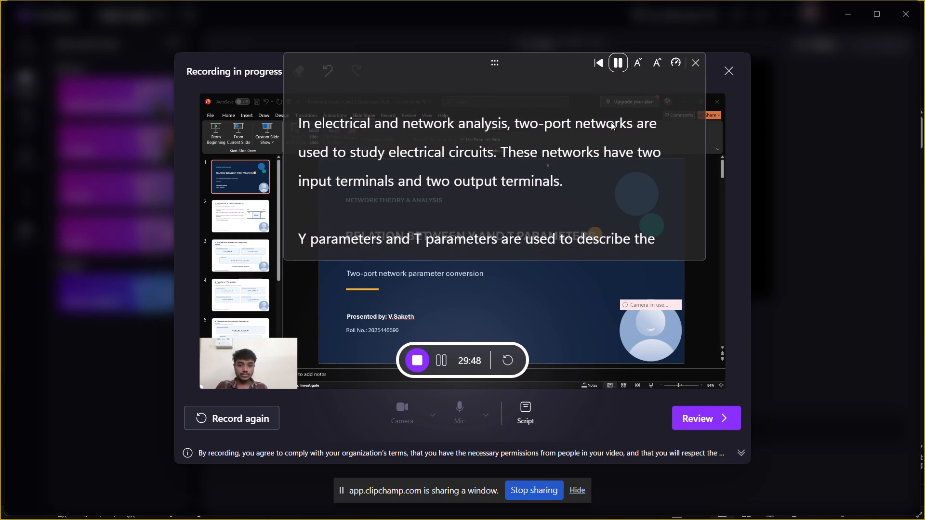
Pause the video recording in progress.
left_click(442, 359)
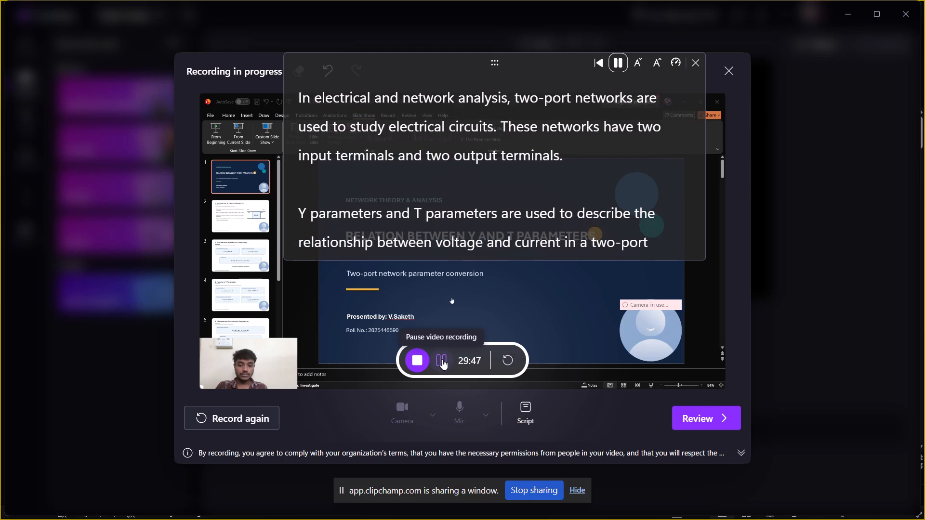
Stop the paused Clipchamp recording and exit the recorder, discarding the take.
left_click(420, 365)
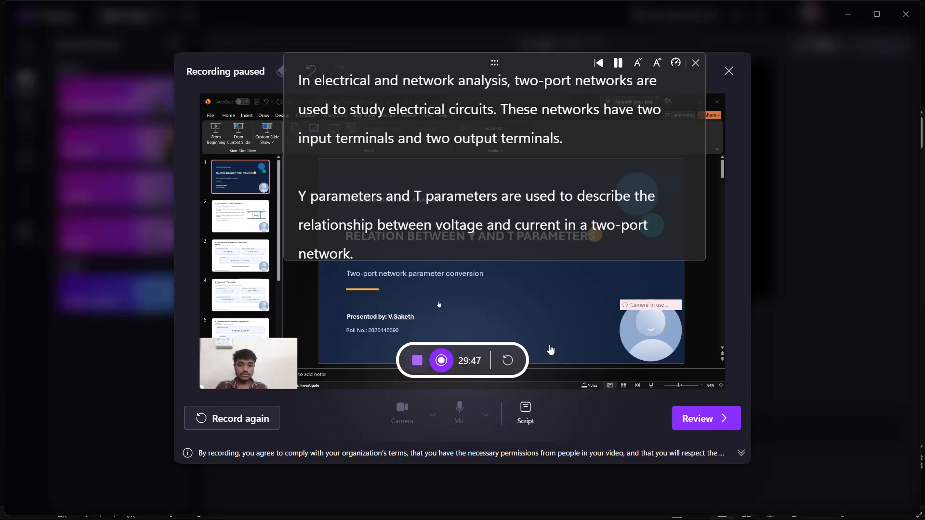
left_click(755, 52)
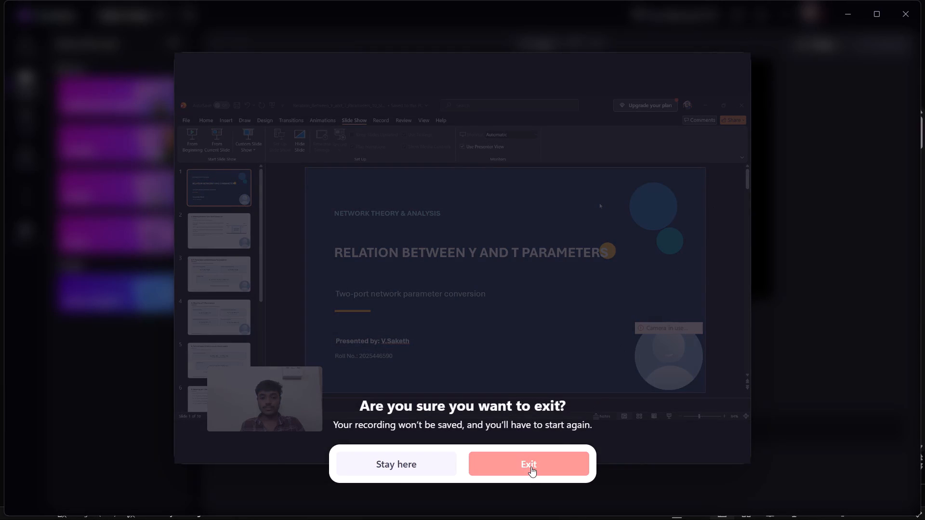
left_click(531, 467)
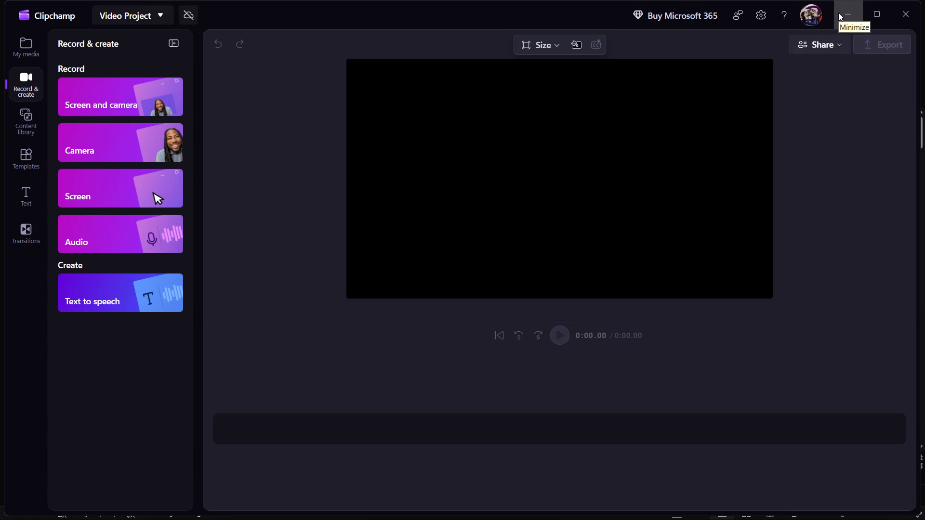
Switch to the Y and T parameters slide show in PowerPoint and end it.
key("alt+Tab")
key("alt+Tab")
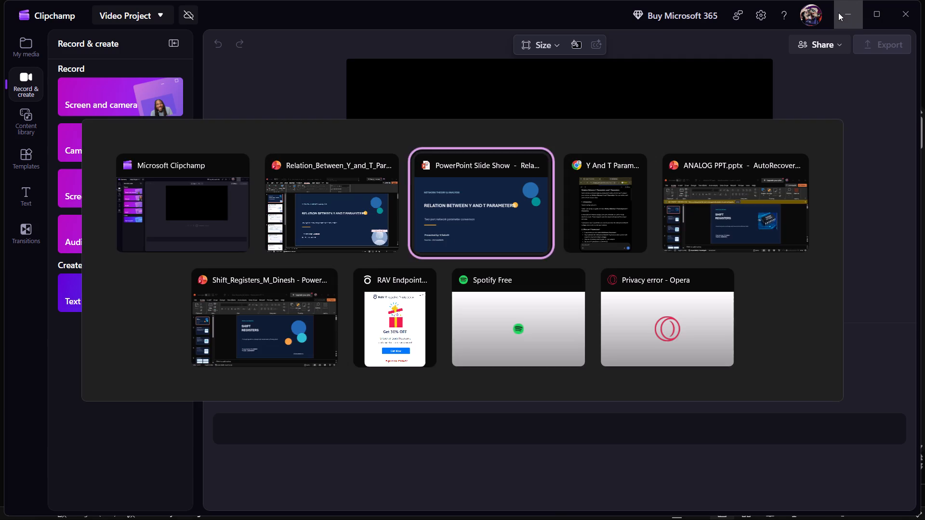
key("Escape")
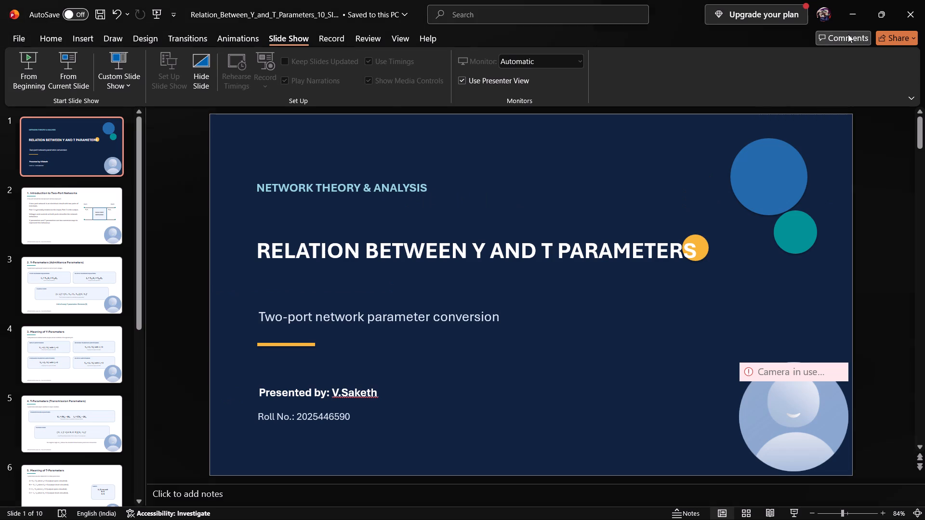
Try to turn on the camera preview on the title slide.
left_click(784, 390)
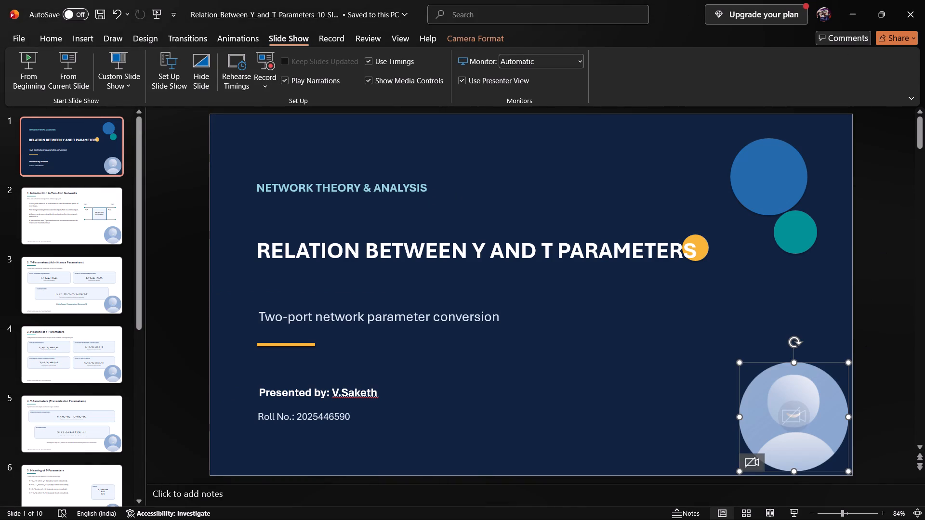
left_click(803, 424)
Switch to Clipchamp and close it.
key("alt+Tab")
key("alt+F4")
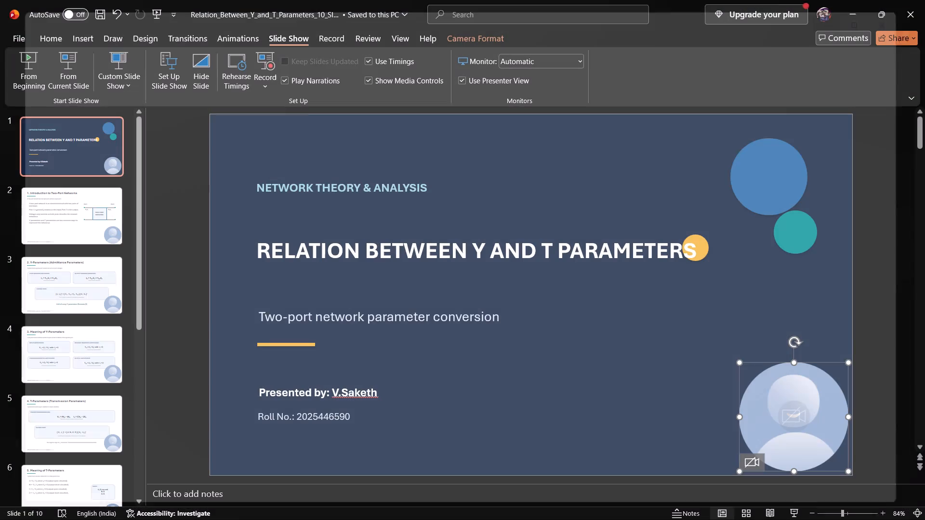
Switch to the Shift_Registers presentation and close it.
key("alt+Tab")
key("alt+Tab")
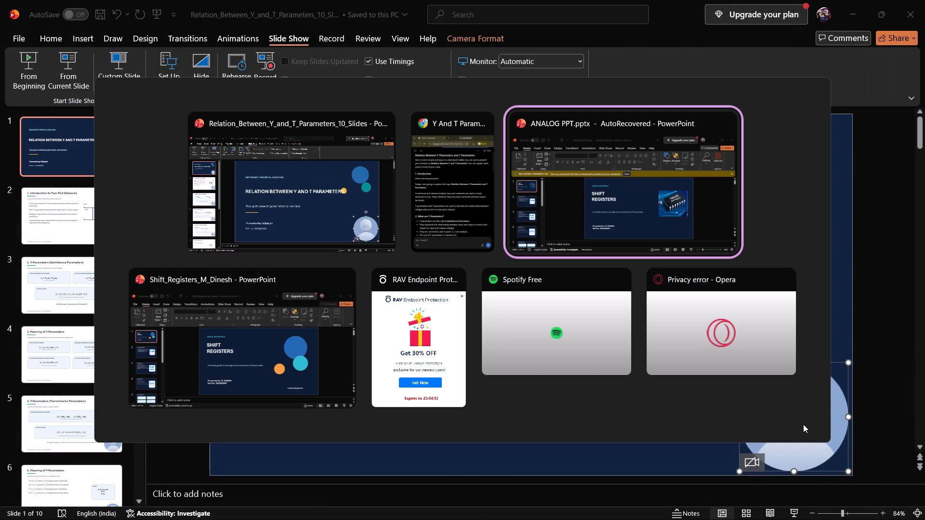
key("alt+Tab")
key("alt+F4")
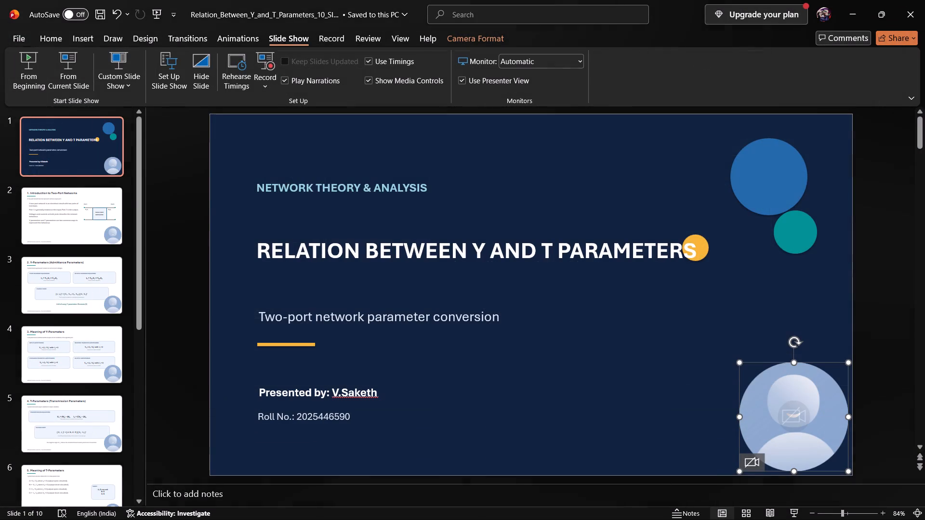
Close the auto-recovered ANALOG PPT.pptx presentation without saving its changes.
key("alt+Tab")
key("alt+Tab")
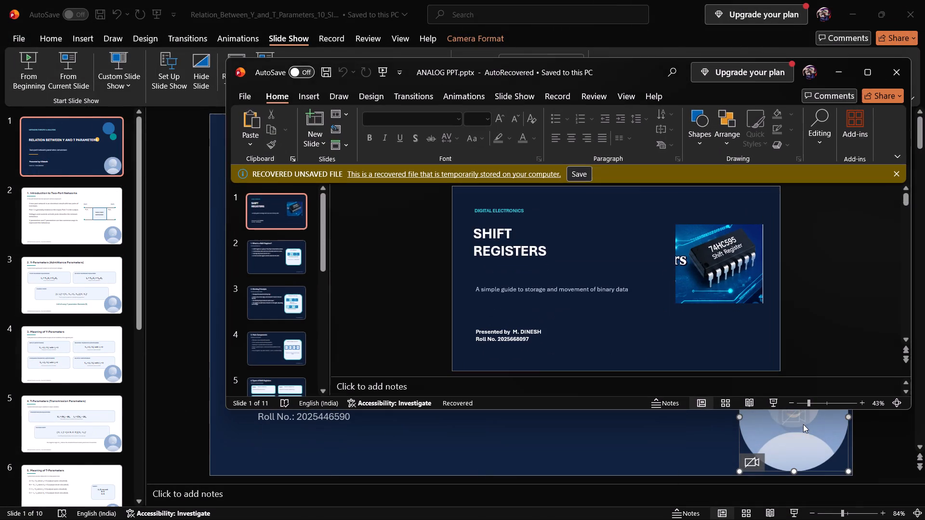
key("alt+F4")
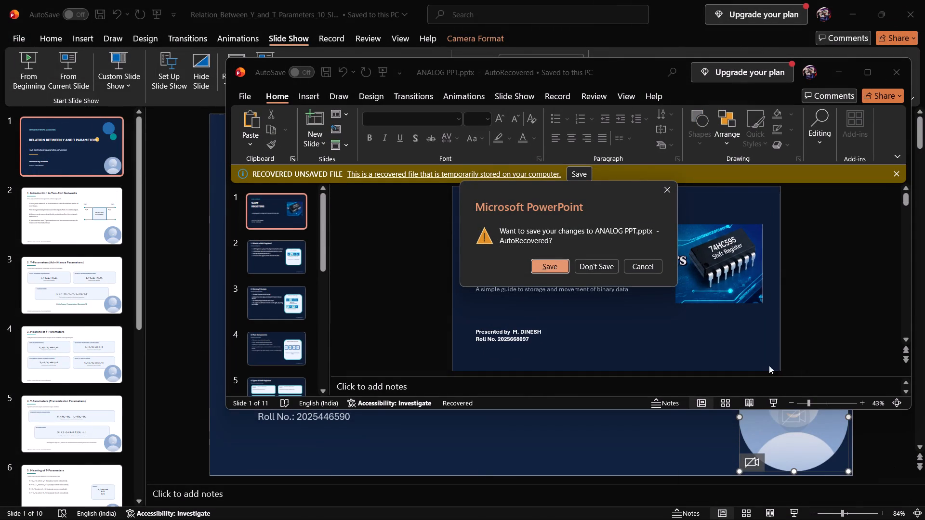
left_click(607, 271)
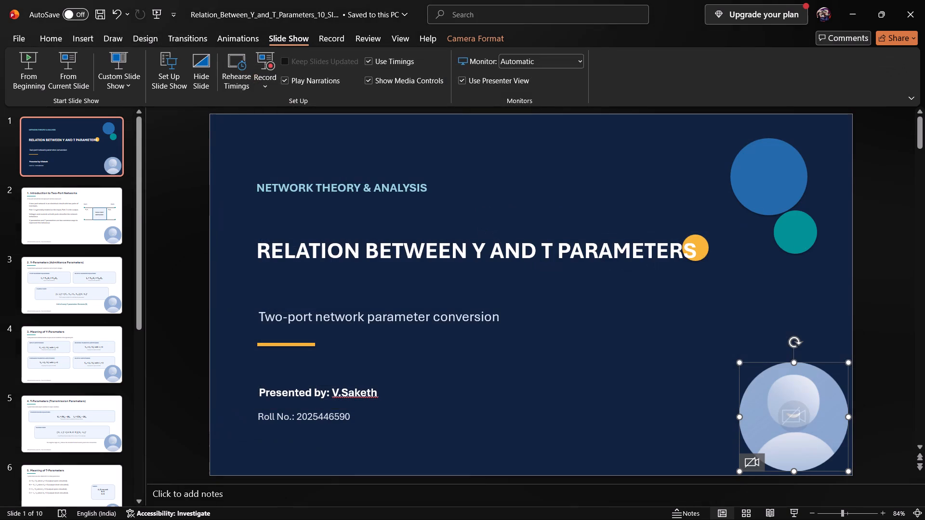
Turn on the live camera preview on the title slide of the Y and T parameters presentation.
left_click(789, 416)
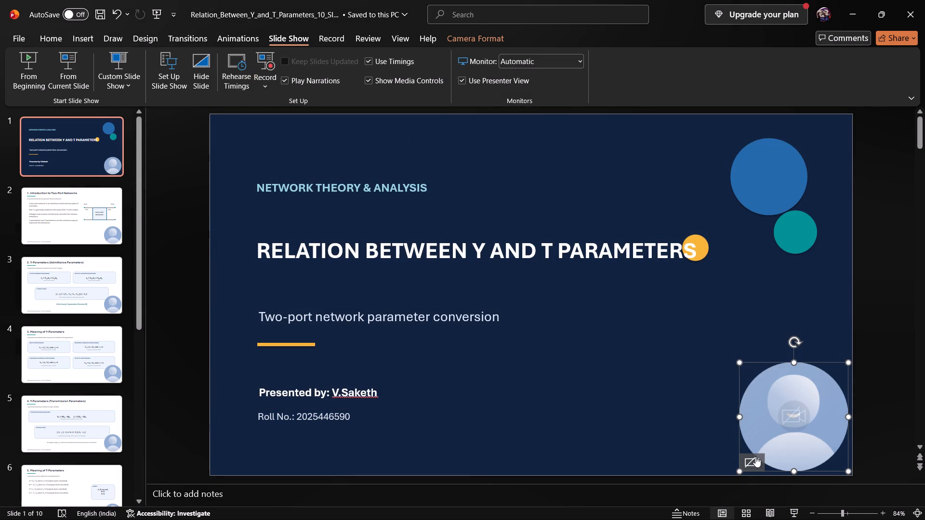
left_click(758, 460)
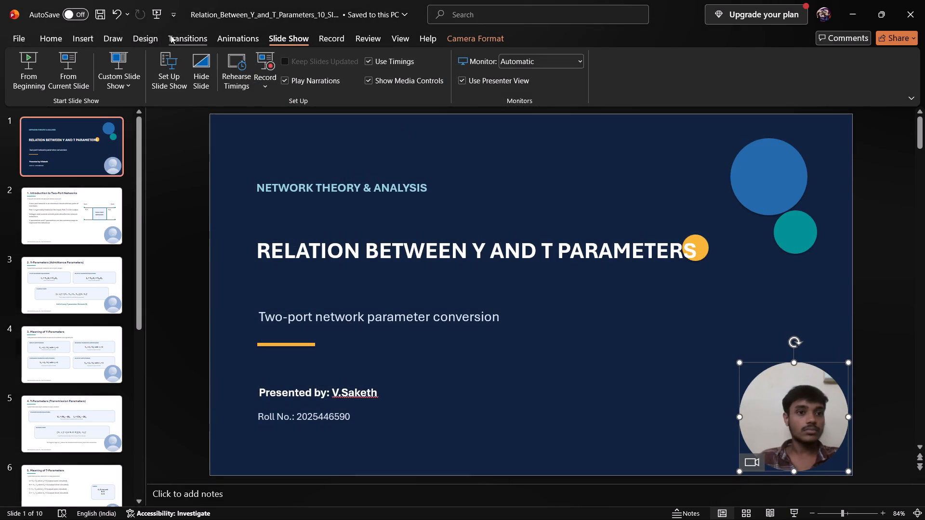
Insert the Cameo camera feed on all slides.
left_click(317, 41)
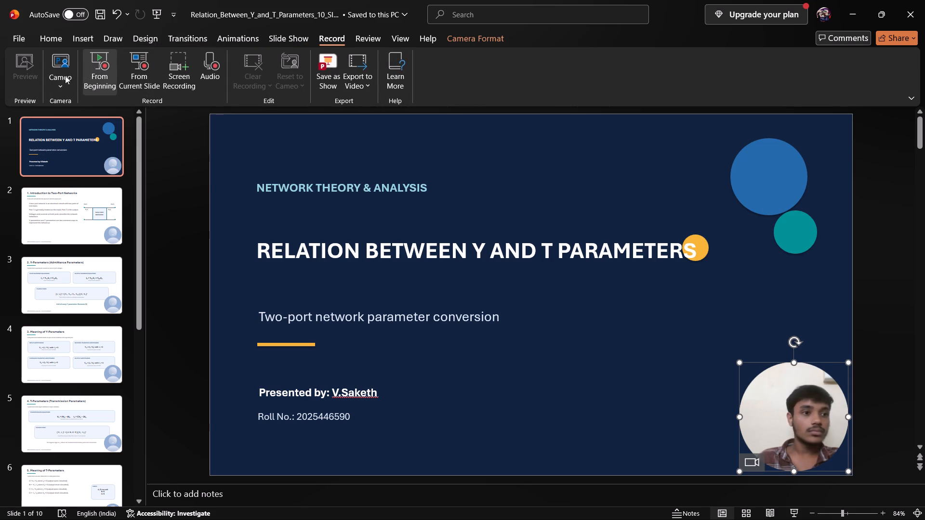
left_click(64, 87)
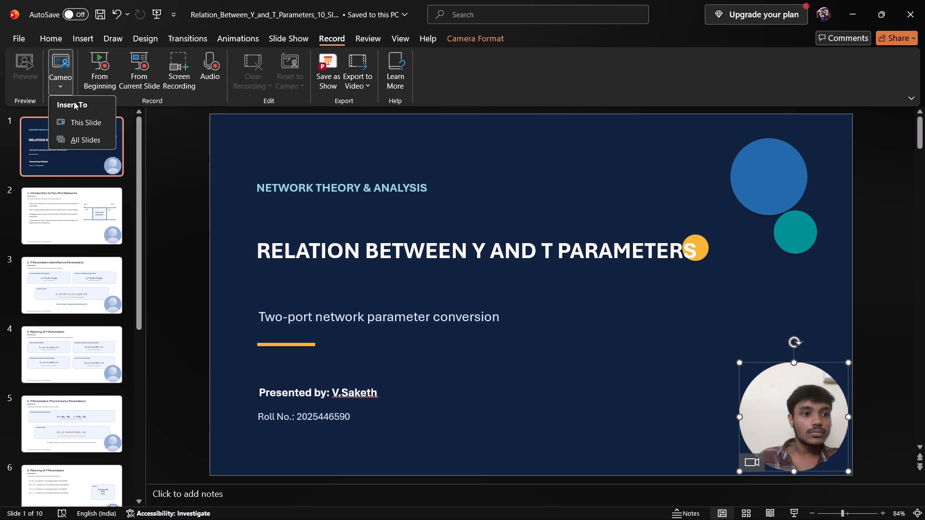
left_click(79, 140)
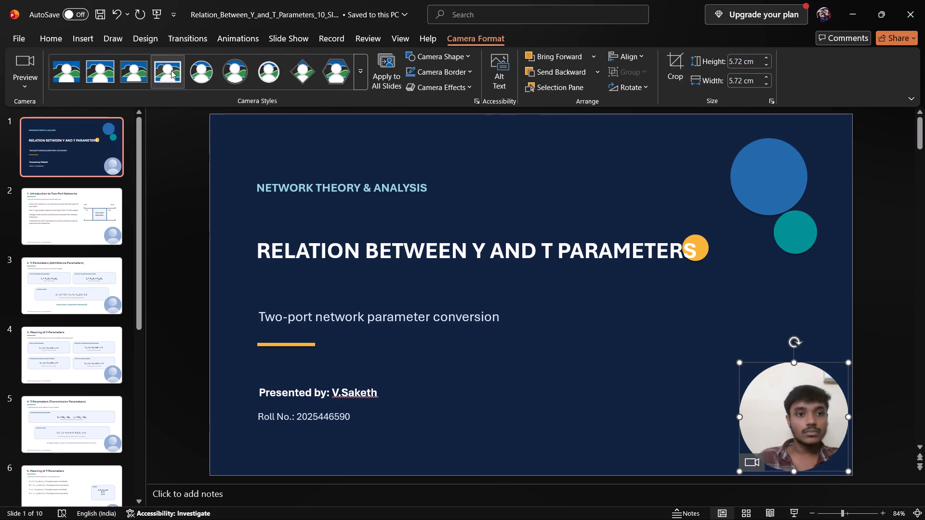
Apply the circular camera style with a thin outline to the title slide's camera.
left_click(200, 79)
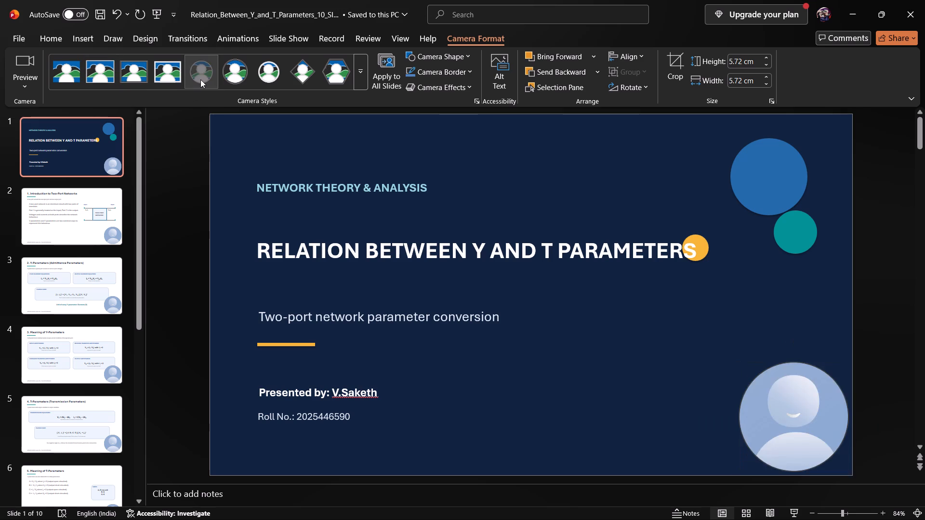
On the Thank You slide, move the camera circle below the subtitle to the slide's lower-left corner.
left_click(50, 221)
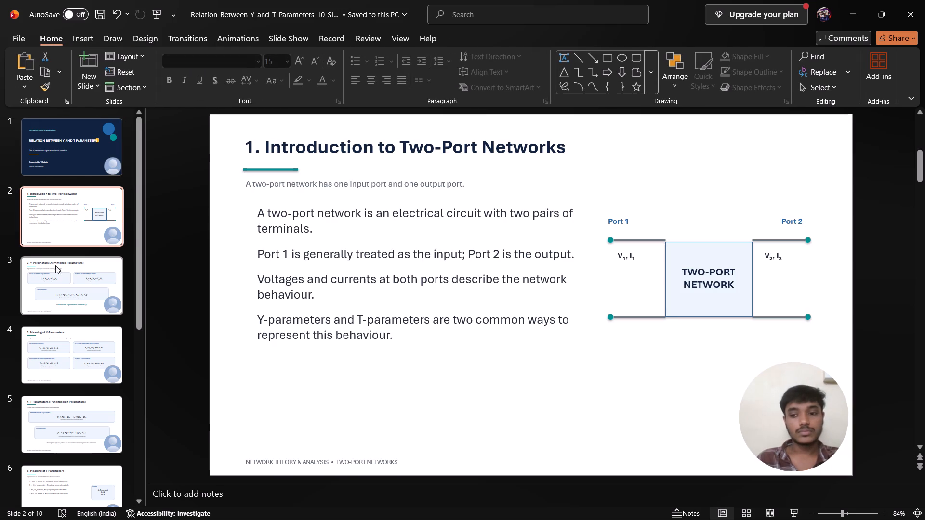
scroll(103, 354, "down", 5)
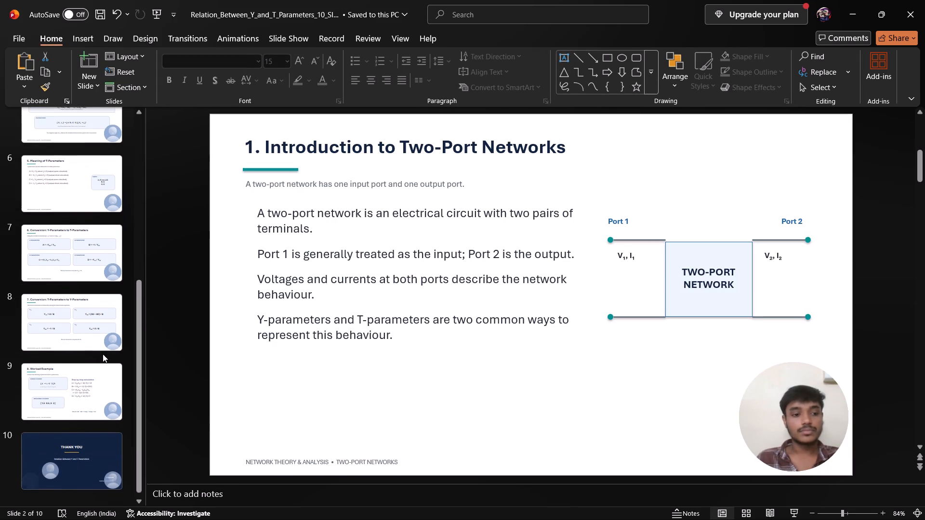
scroll(103, 354, "down", 2)
left_click(89, 437)
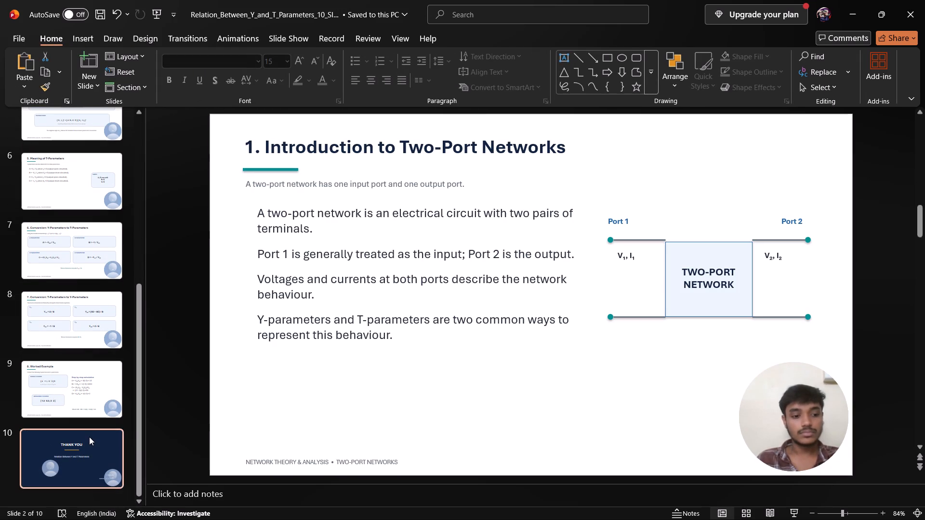
left_click_drag(382, 361, 408, 361)
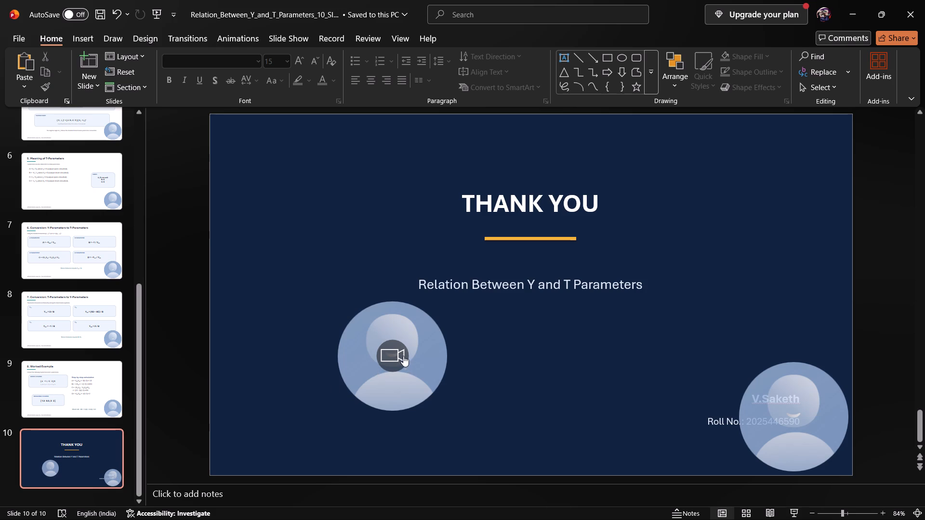
left_click(401, 352)
left_click_drag(402, 384, 309, 430)
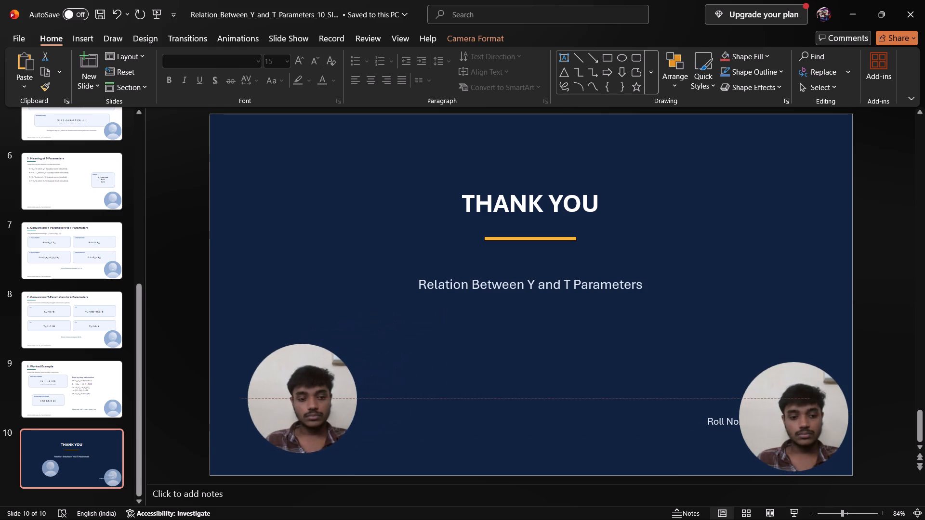
left_click_drag(309, 430, 275, 448)
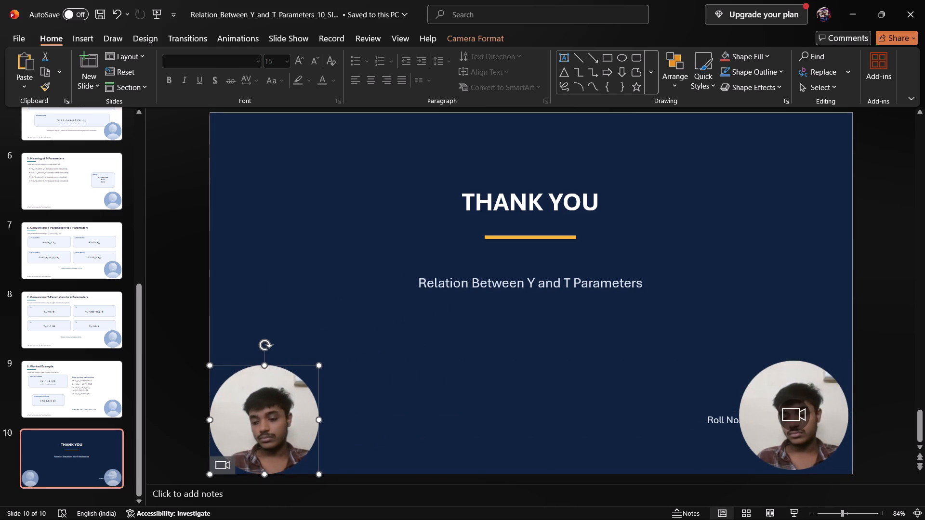
Delete the Thank You slide's camera circle that covers the presenter's name and roll number.
left_click(824, 412)
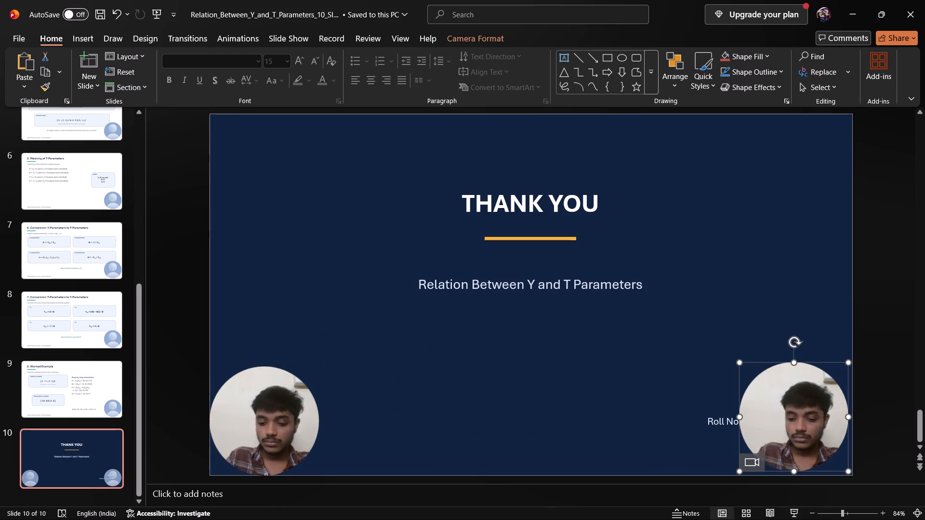
key("Delete")
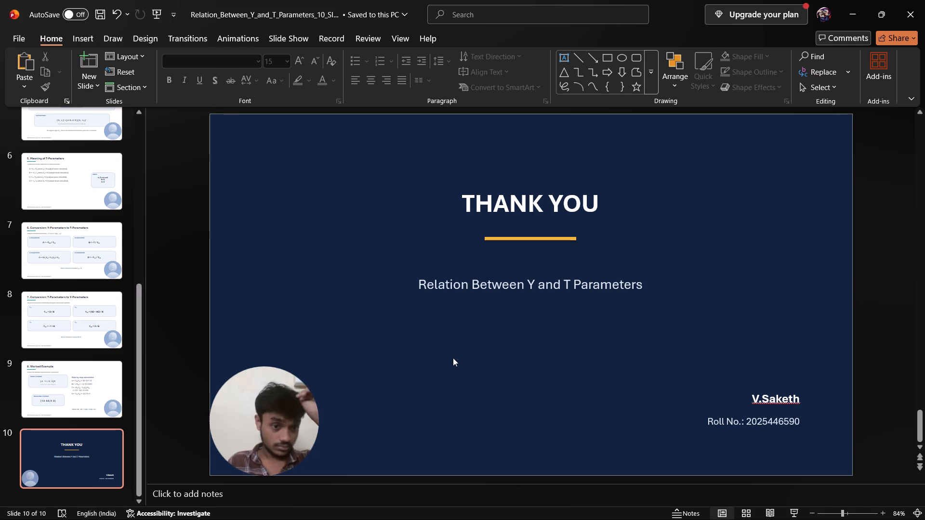
Return to the title slide and open PowerPoint's recording view from the beginning.
scroll(130, 327, "up", 13)
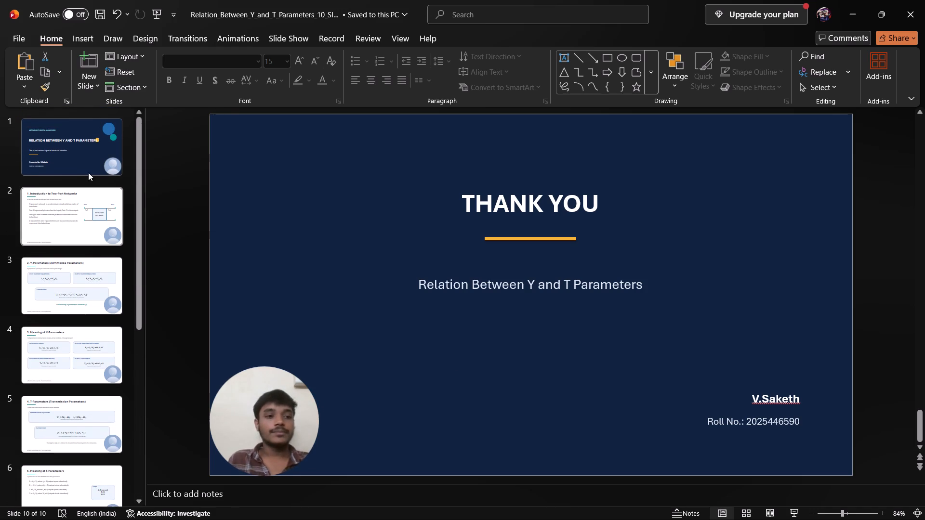
left_click(72, 143)
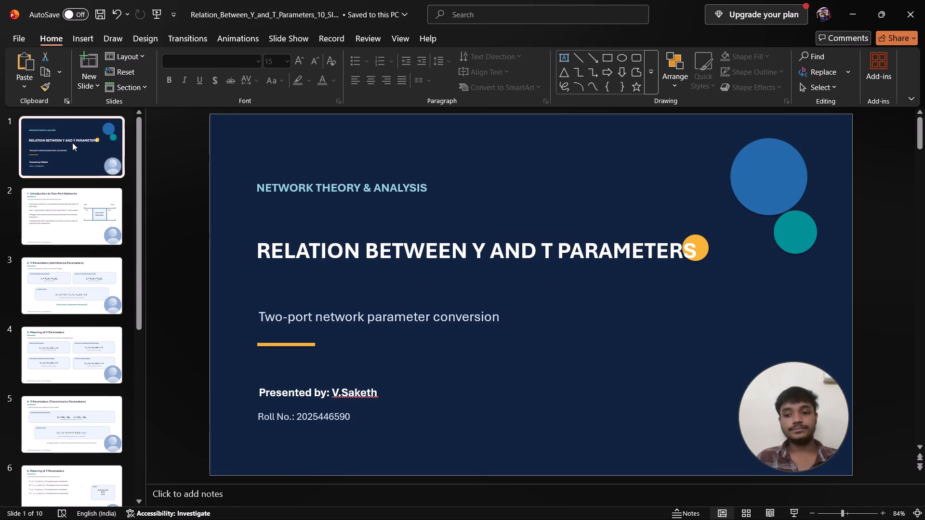
left_click(341, 44)
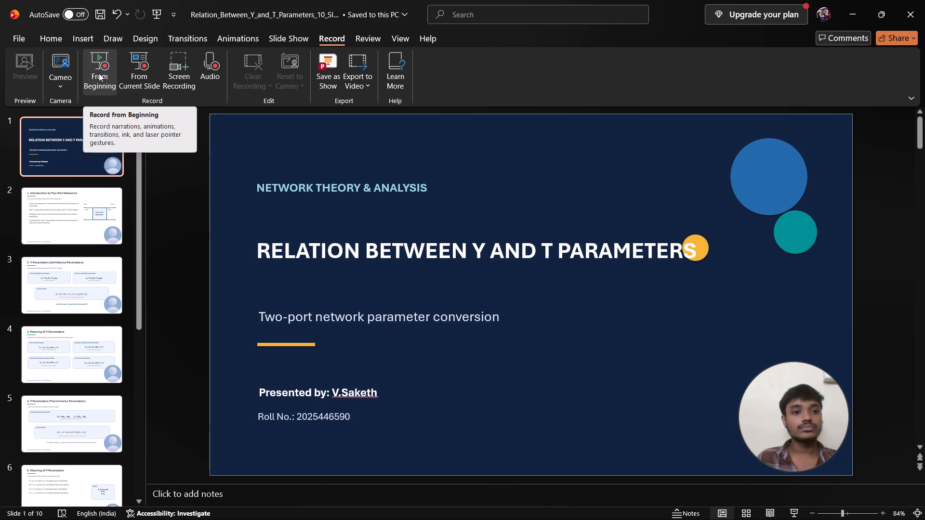
left_click(99, 73)
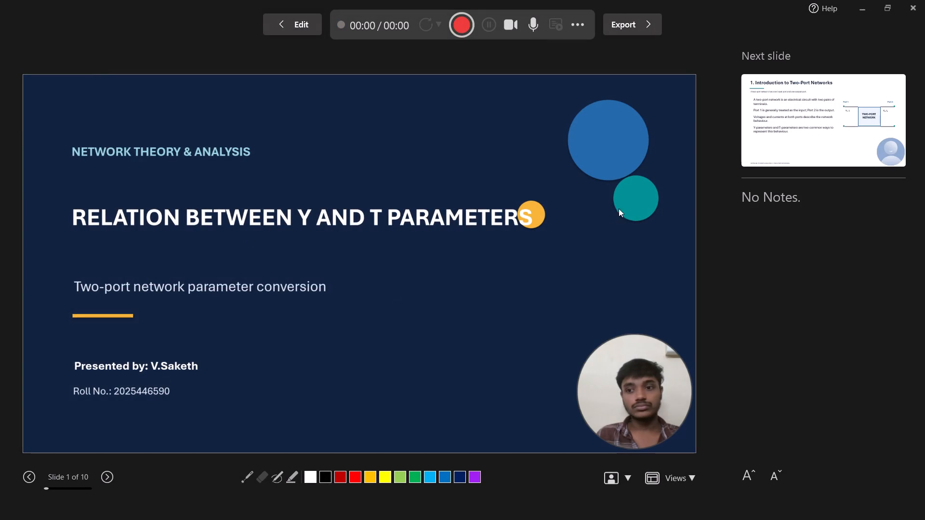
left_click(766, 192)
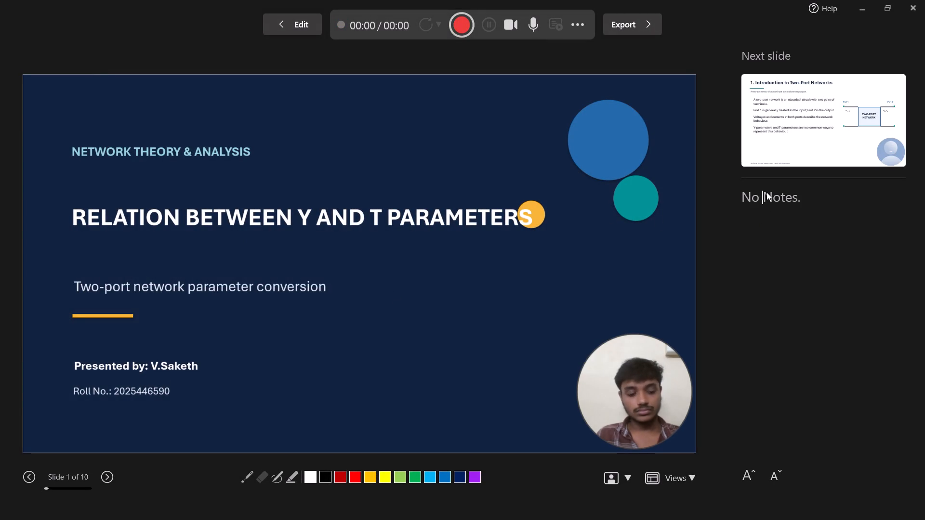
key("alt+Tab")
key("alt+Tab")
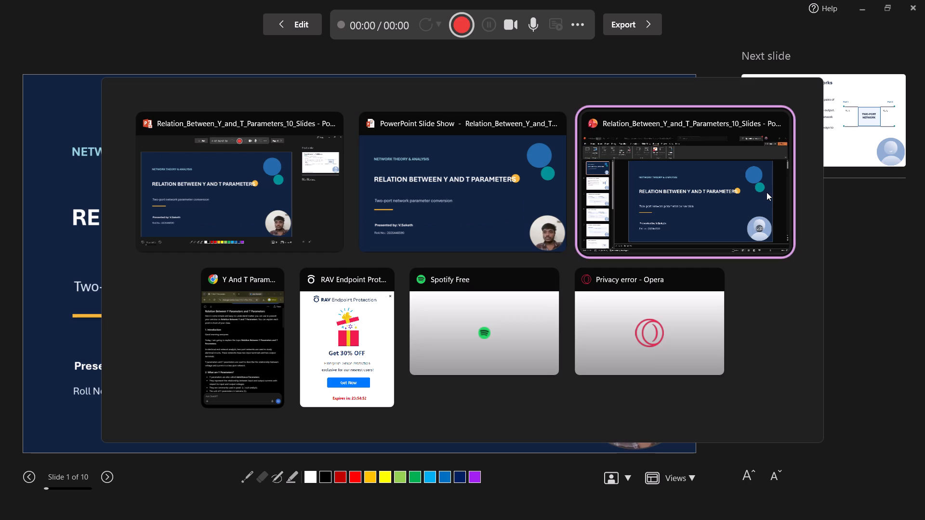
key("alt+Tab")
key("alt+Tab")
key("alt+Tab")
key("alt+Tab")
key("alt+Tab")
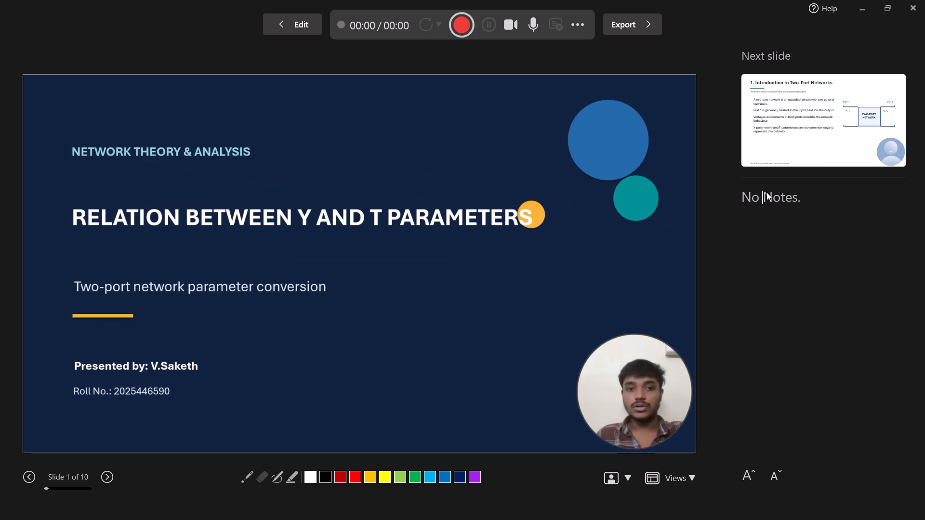
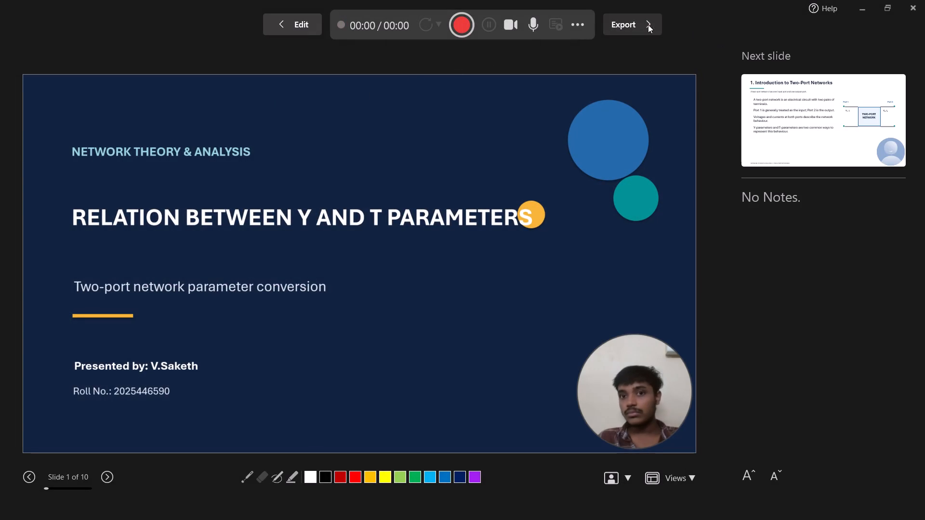
Blur the background of the camera feed in the recording view.
left_click(575, 24)
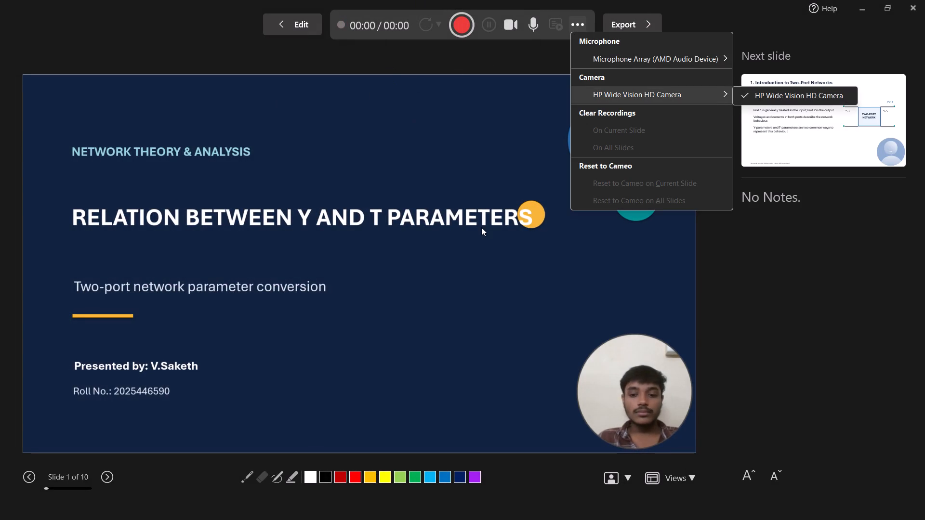
left_click(622, 478)
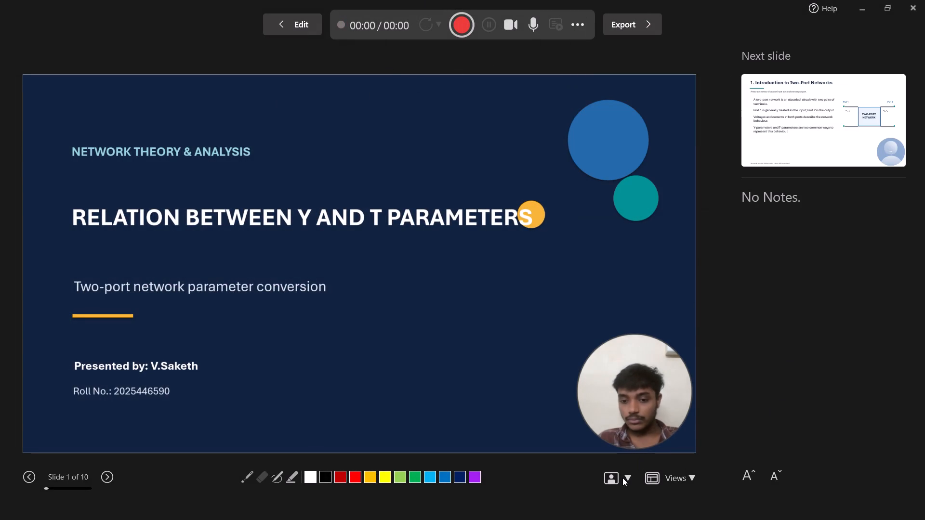
left_click(627, 478)
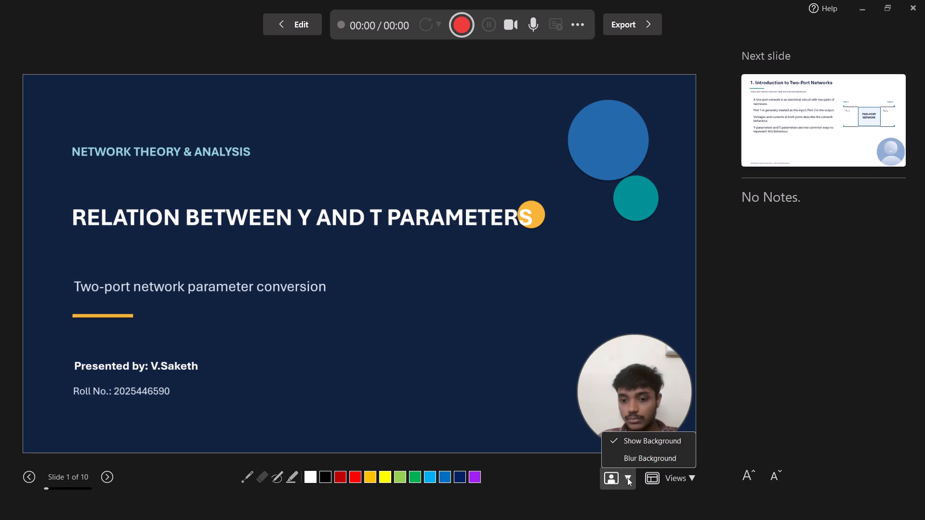
left_click(640, 458)
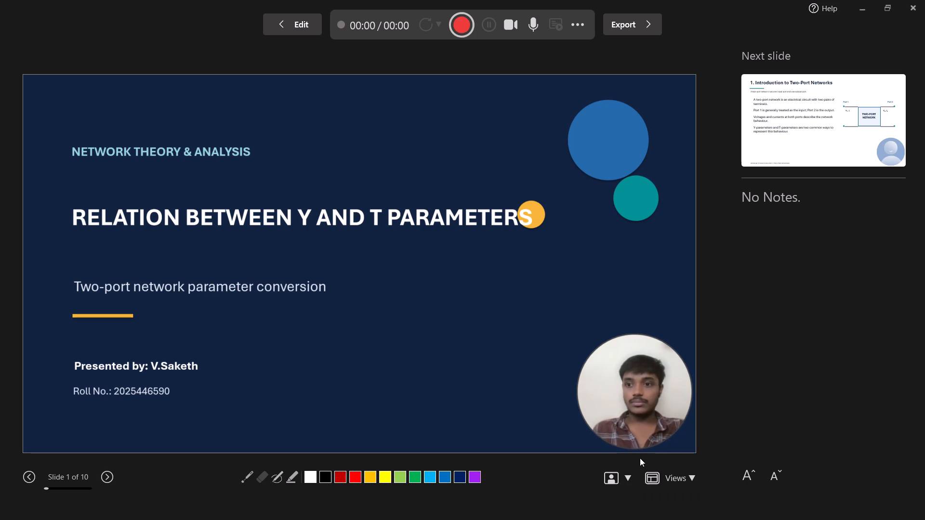
left_click(775, 198)
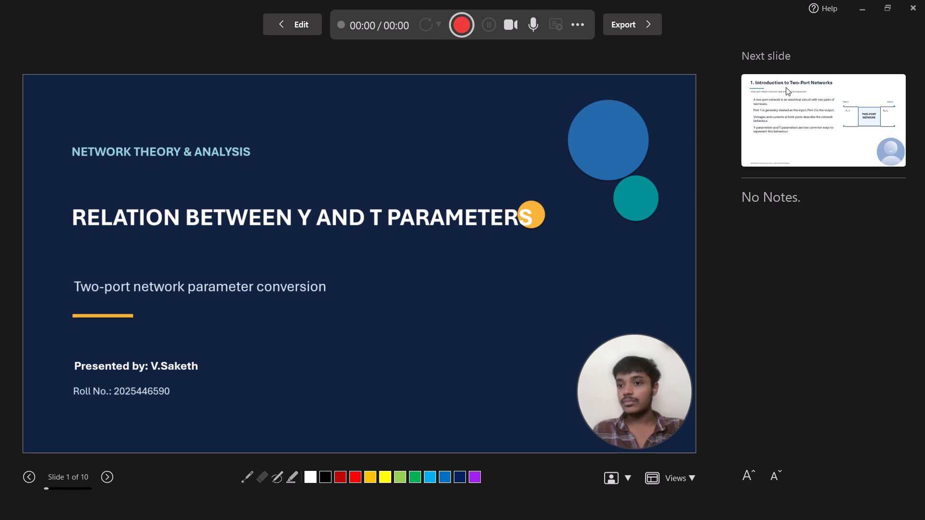
Page forward through the slides to preview them with the camera circle, and return to the title slide.
left_click(786, 87)
left_click(786, 87)
triple_click(786, 87)
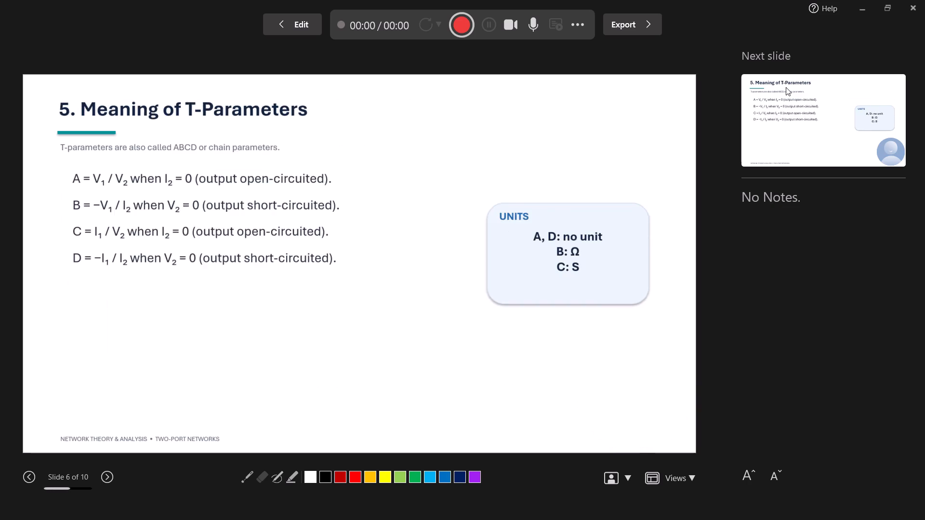
double_click(786, 87)
key("Left")
key("Left")
key("Left")
key("Left")
key("Left")
key("Left")
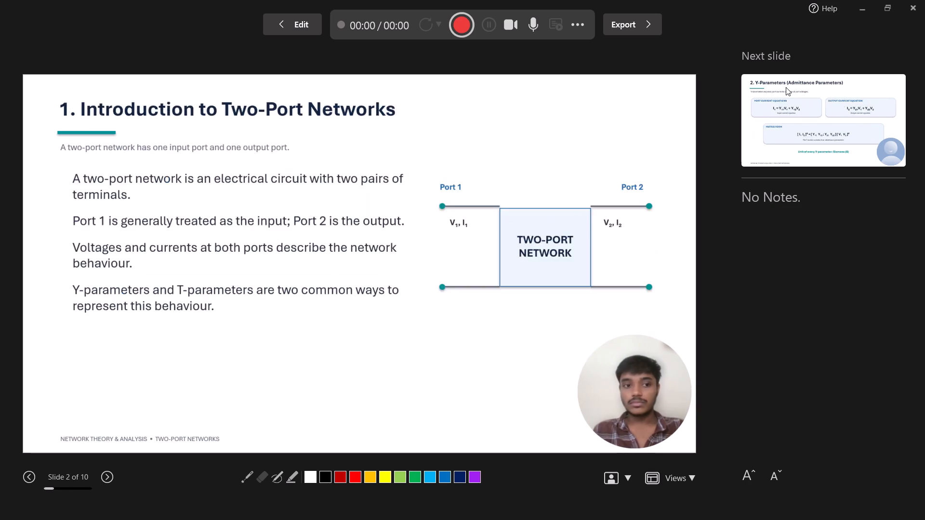
key("Left")
key("Left")
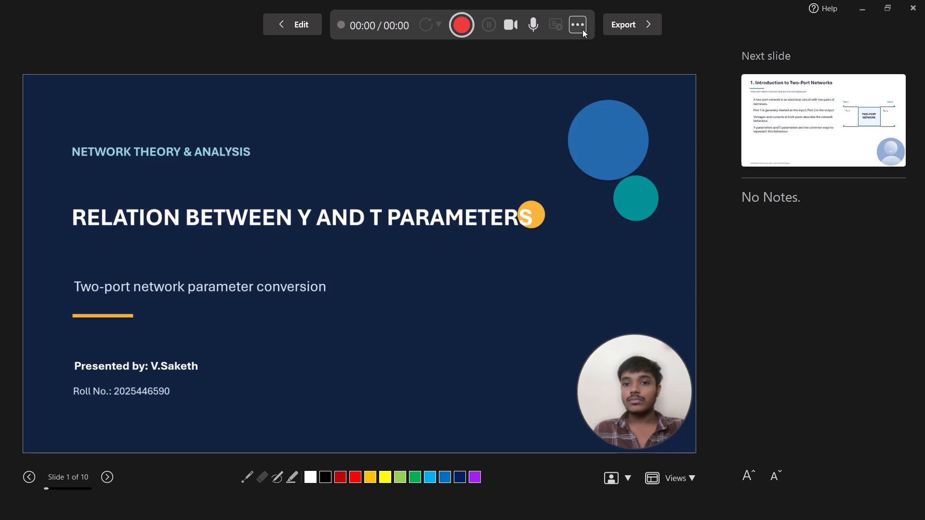
Select Microphone Array (AMD Audio Device) as the recording microphone.
left_click(578, 24)
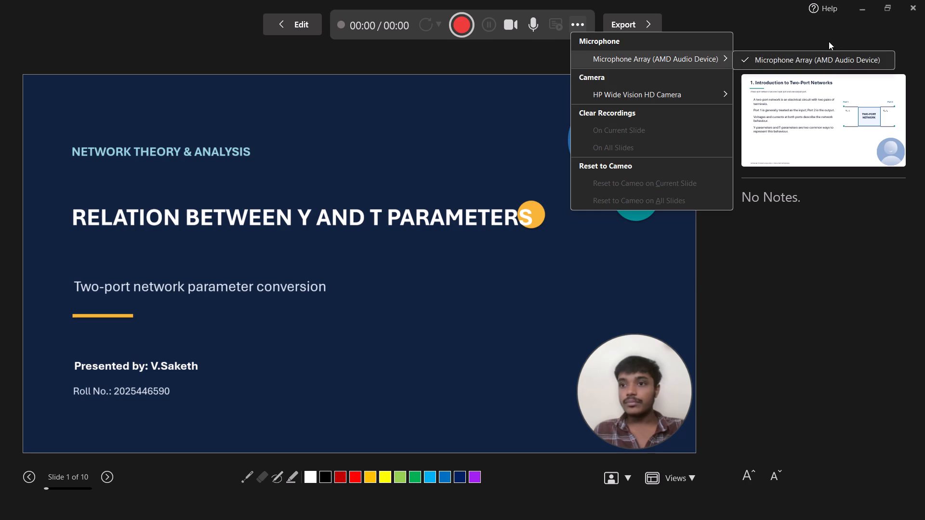
left_click(846, 59)
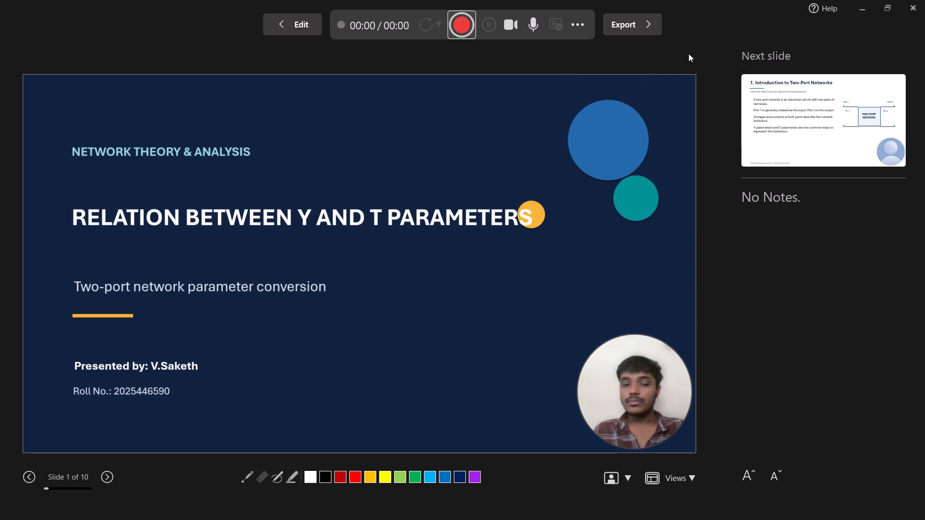
left_click(725, 28)
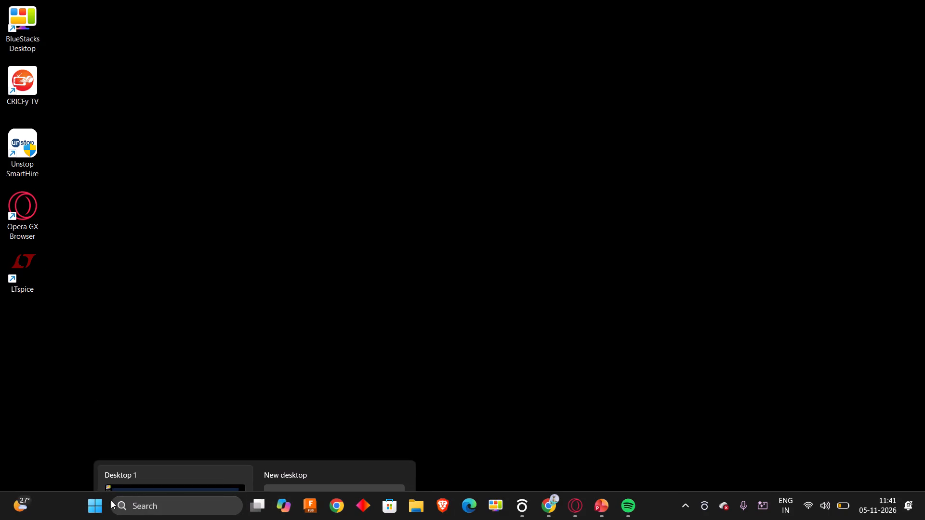
Search Windows for "wh" and open the top match.
left_click(105, 505)
type("wh")
key("Return")
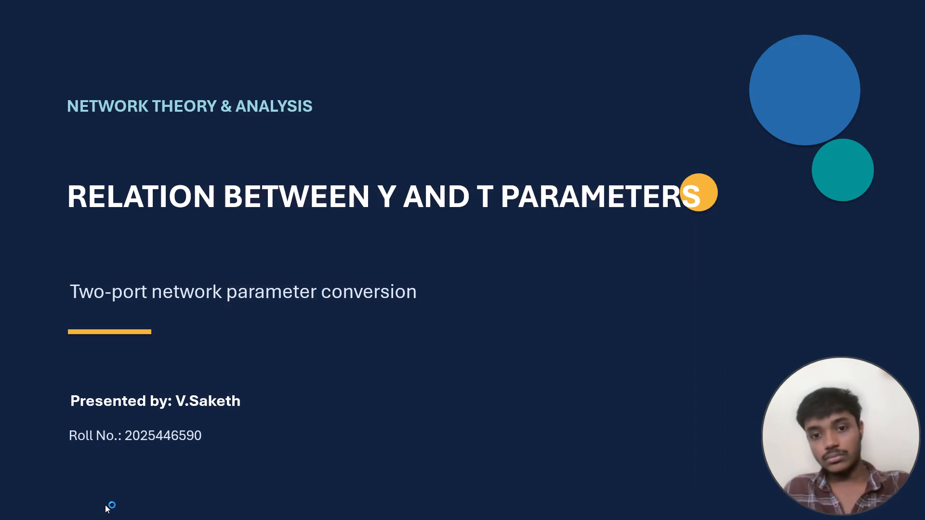
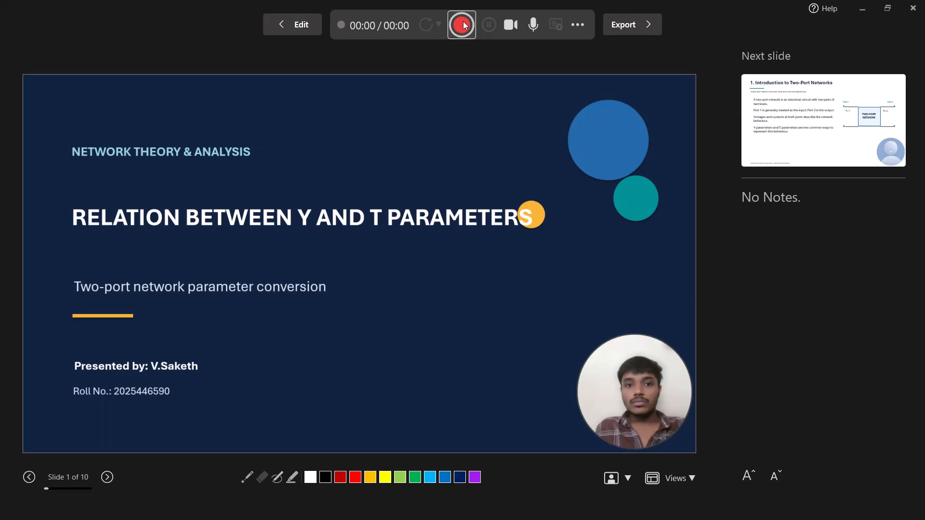
Start recording the presentation with camera narration from the title slide.
left_click(463, 21)
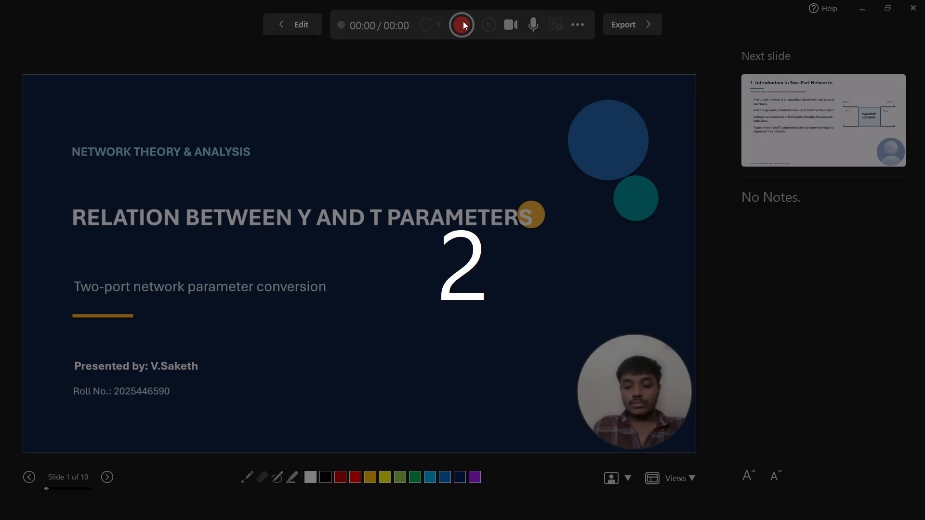
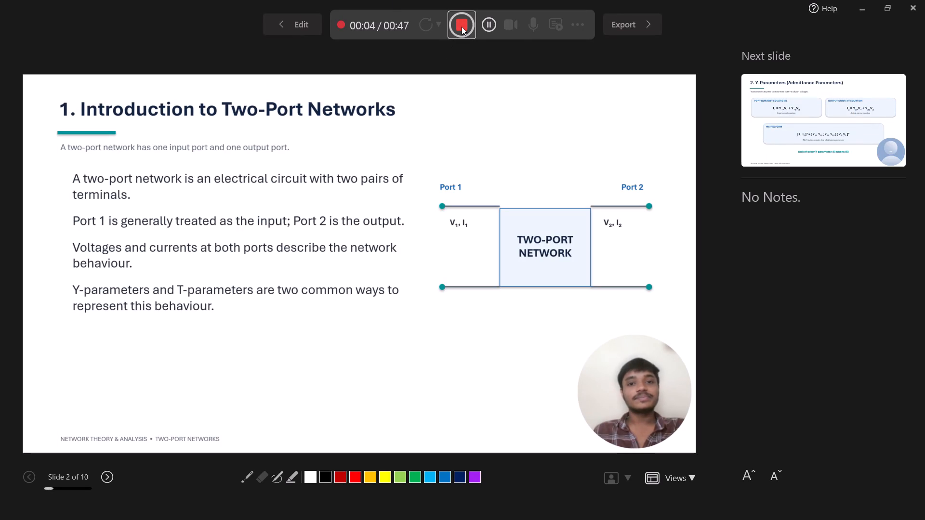
Pause and stop the camera narration recording on slide 2, Introduction to Two-Port Networks.
left_click(485, 23)
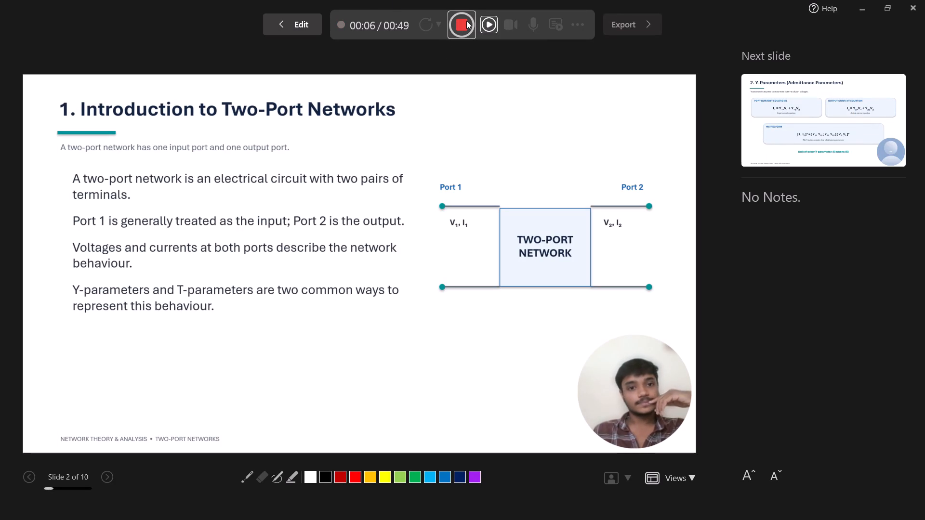
left_click(466, 21)
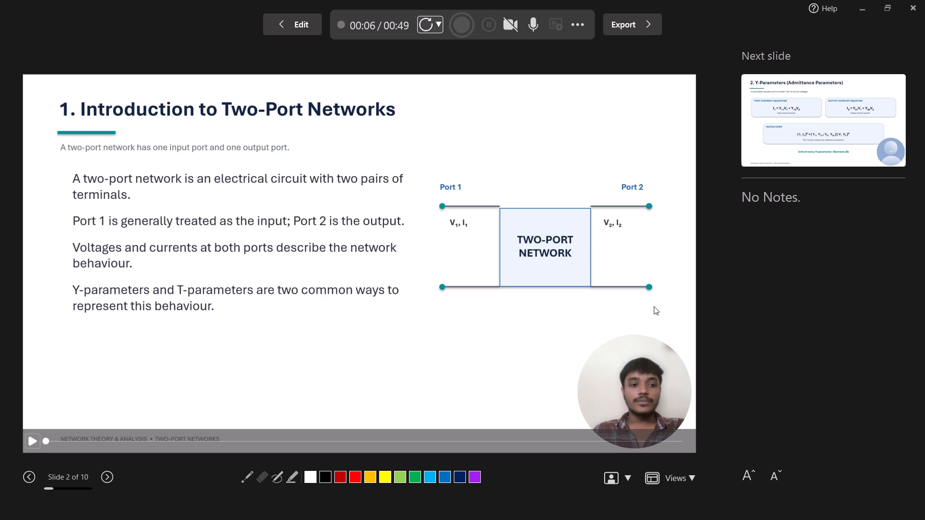
Leave the recording view and return to editing the presentation at the Introduction to Two-Port Networks slide.
left_click(654, 306)
left_click(567, 26)
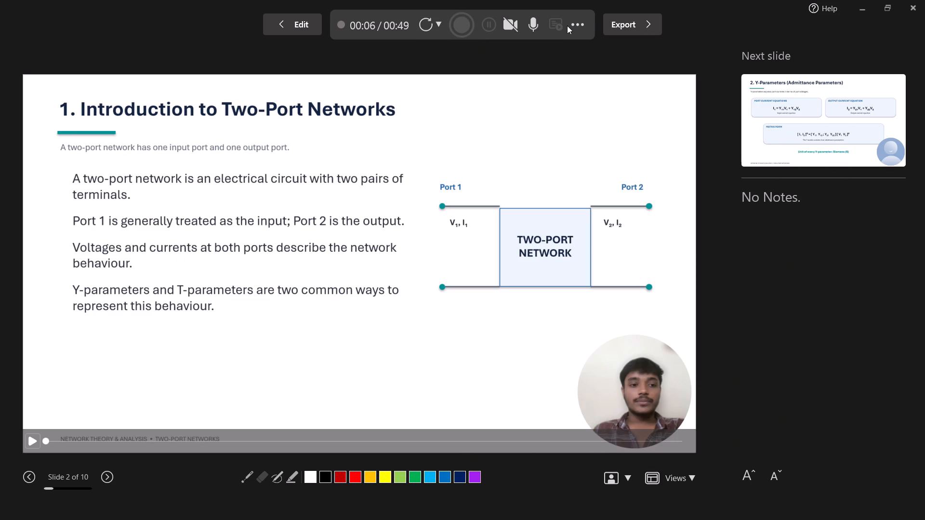
left_click(577, 26)
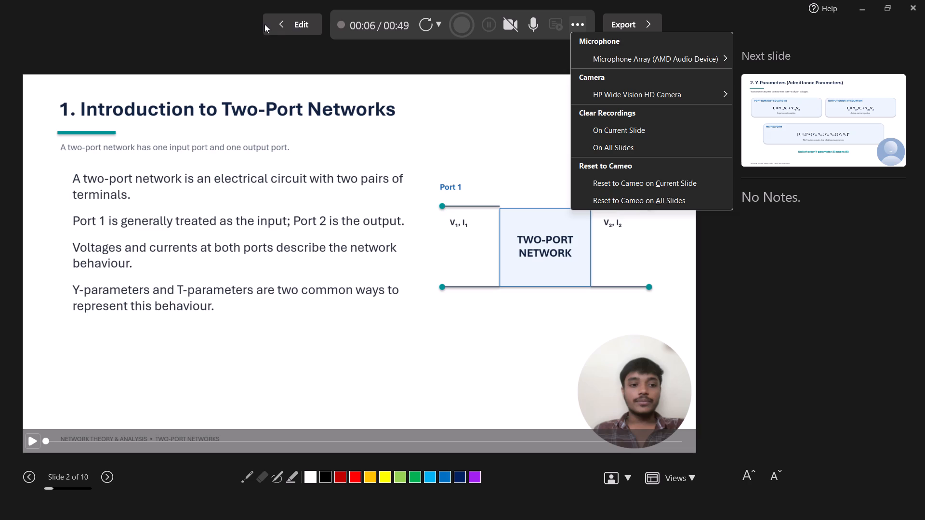
left_click(297, 21)
left_click(284, 26)
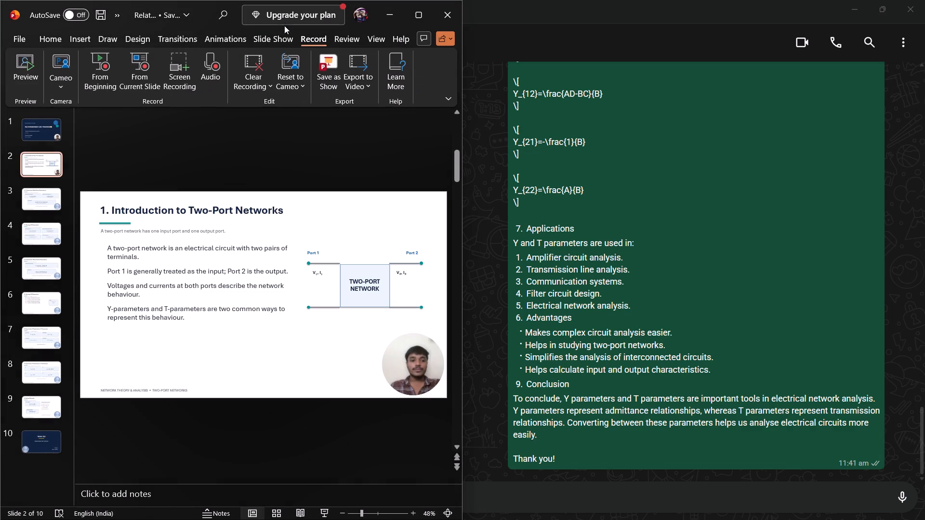
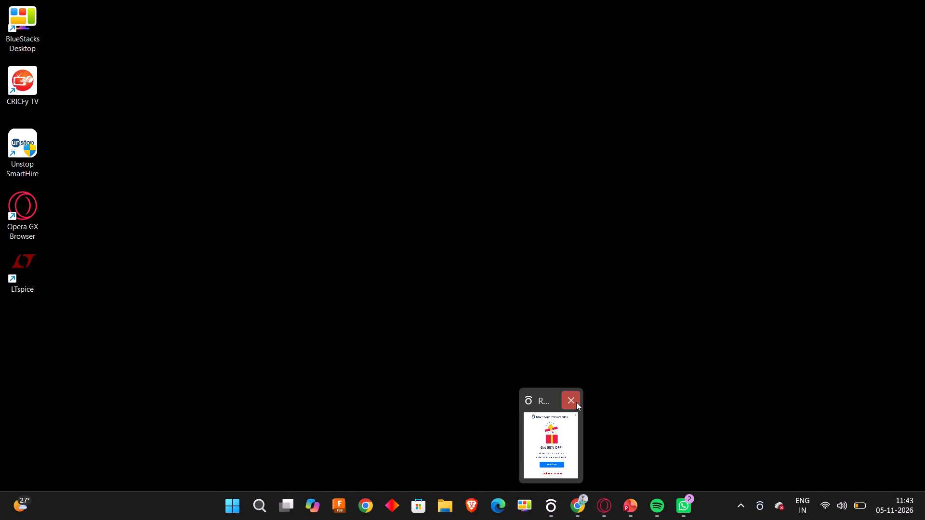
Close the promotional pop-up window and switch to the Y and T parameters presentation in PowerPoint, maximizing its window.
left_click(573, 402)
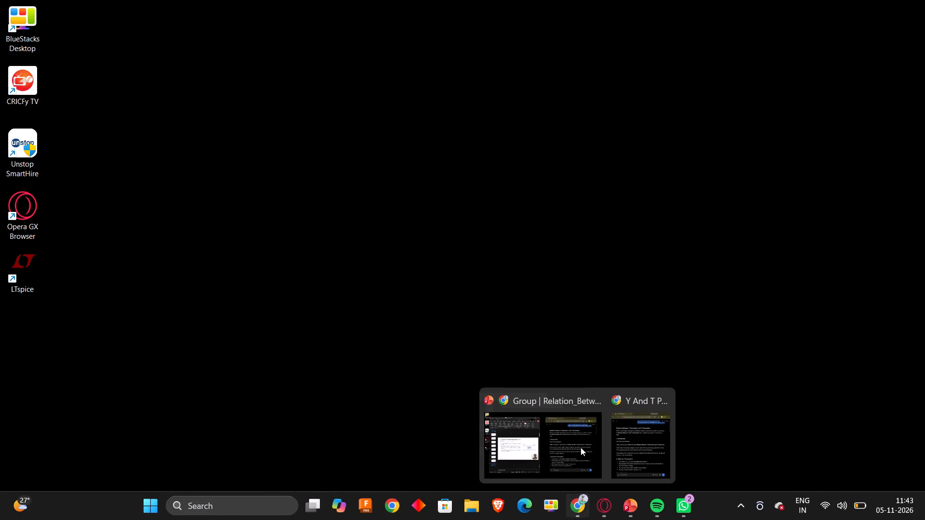
left_click(630, 507)
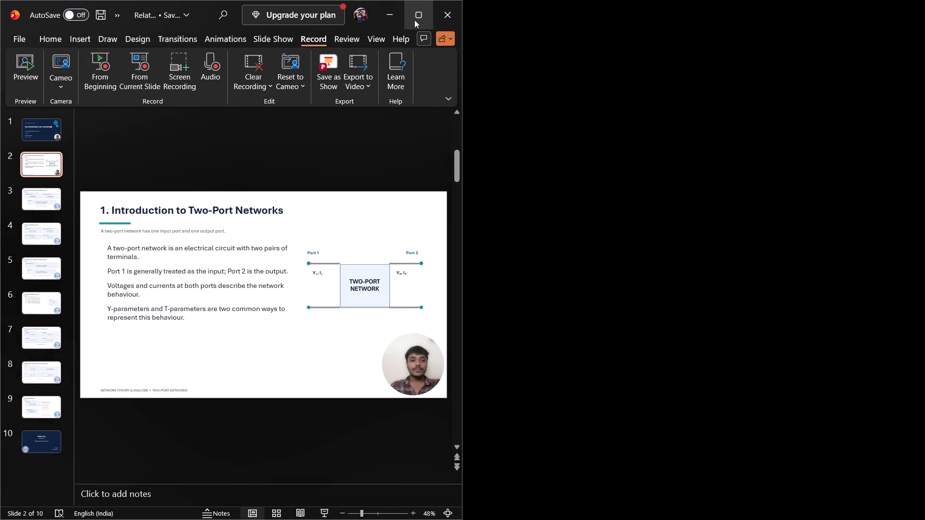
left_click(414, 20)
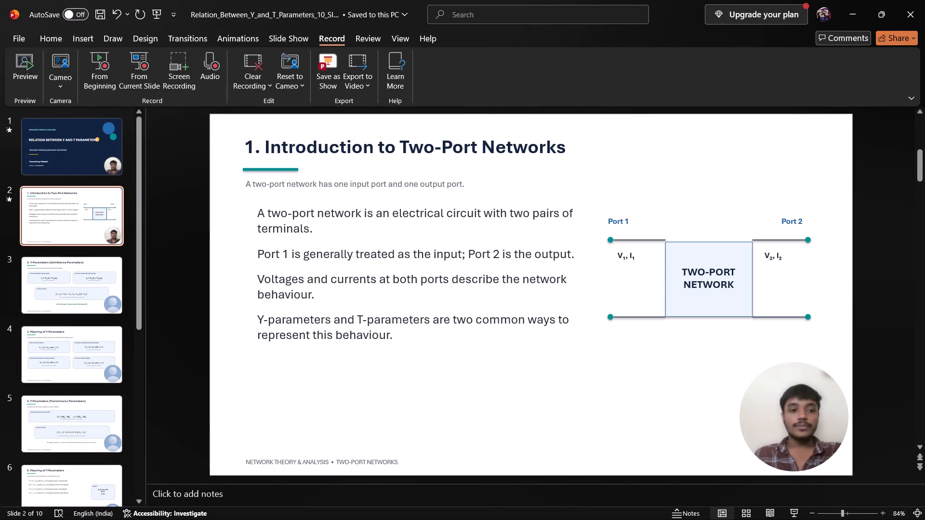
scroll(530, 276, "up", 3)
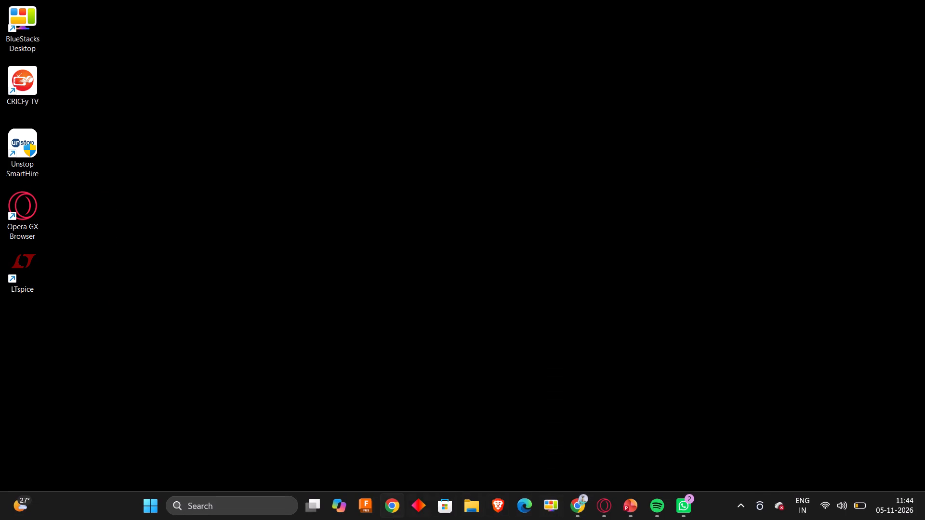
Find and open Microsoft Clipchamp.
left_click(267, 504)
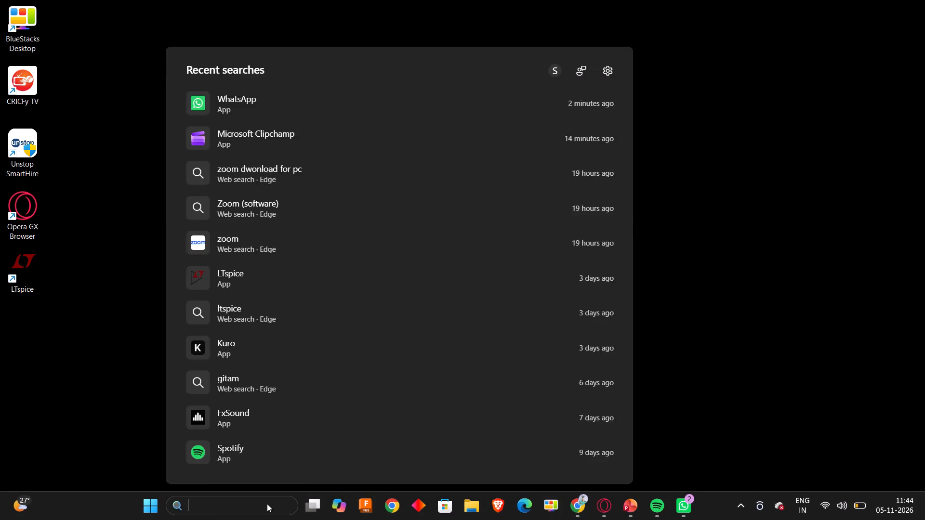
type("mi")
key("Down")
key("Down")
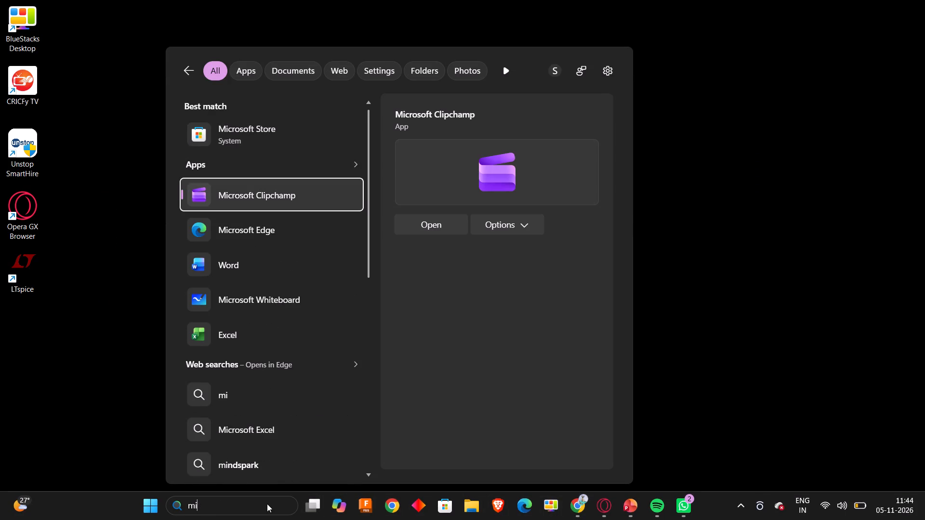
key("Return")
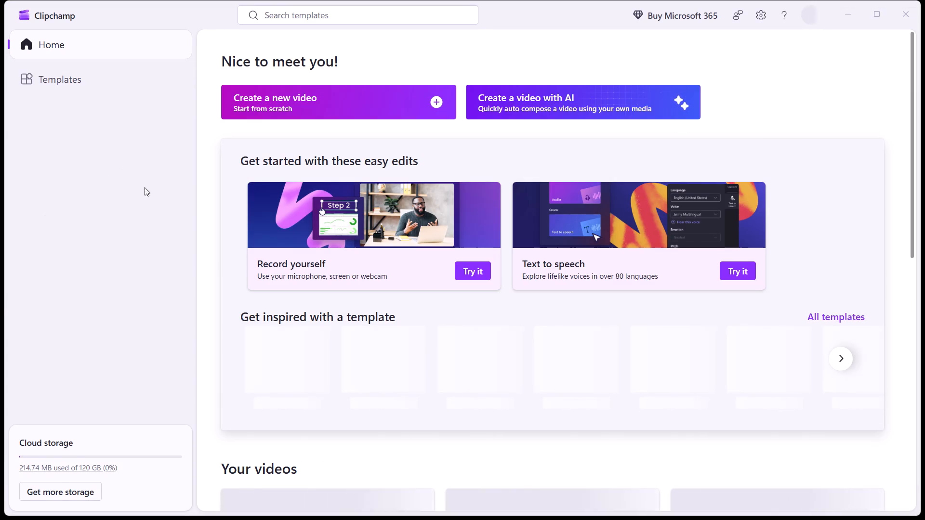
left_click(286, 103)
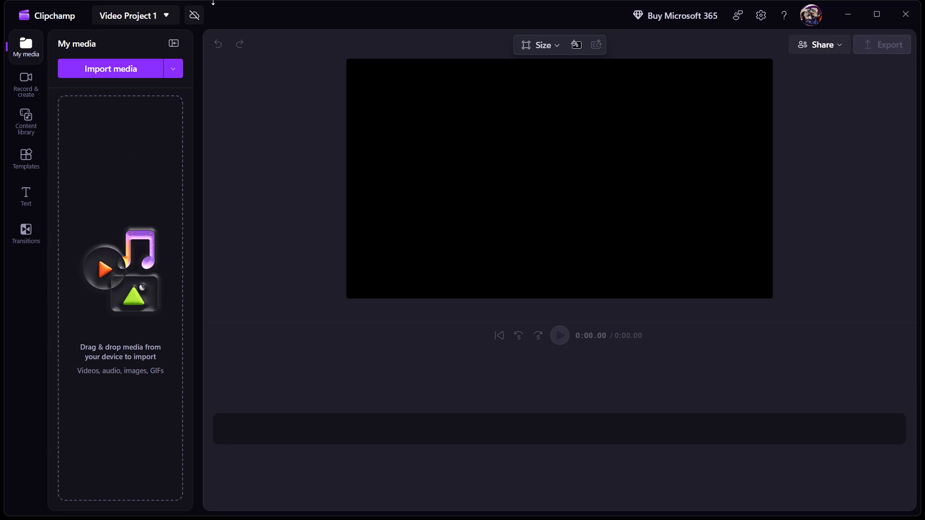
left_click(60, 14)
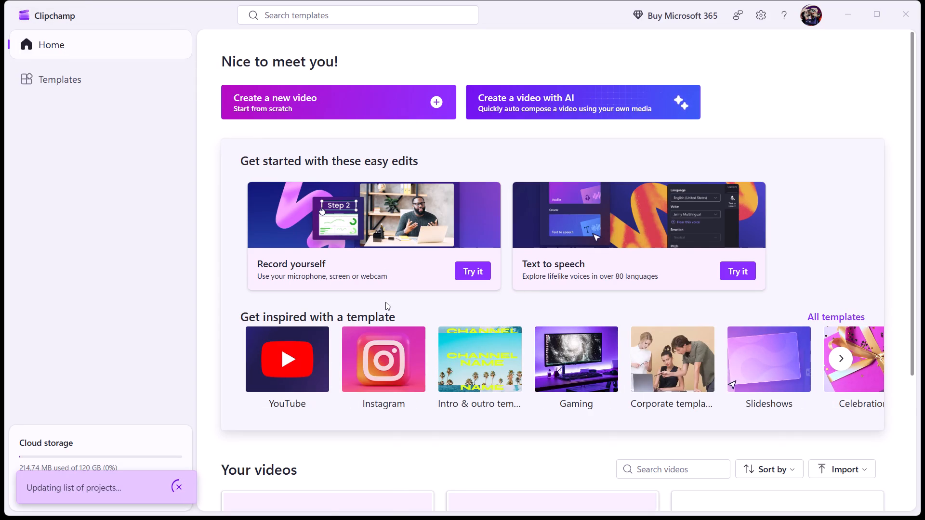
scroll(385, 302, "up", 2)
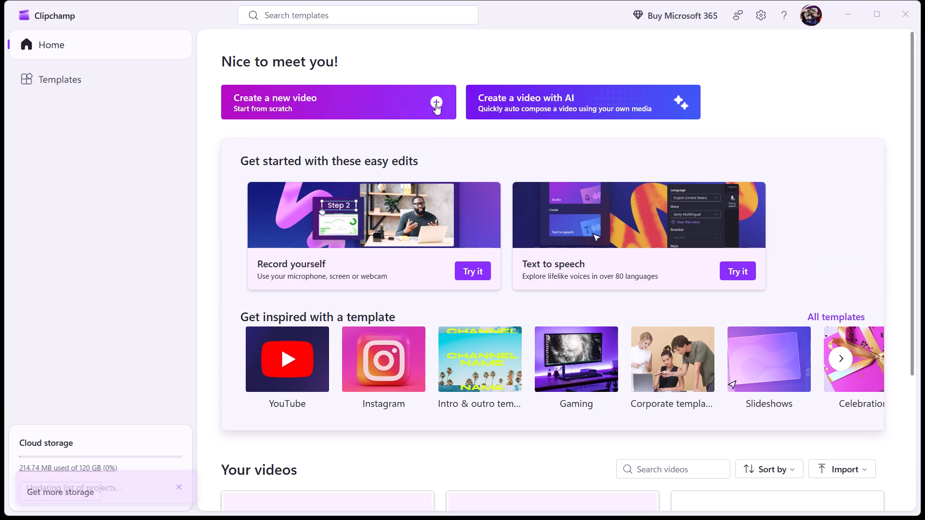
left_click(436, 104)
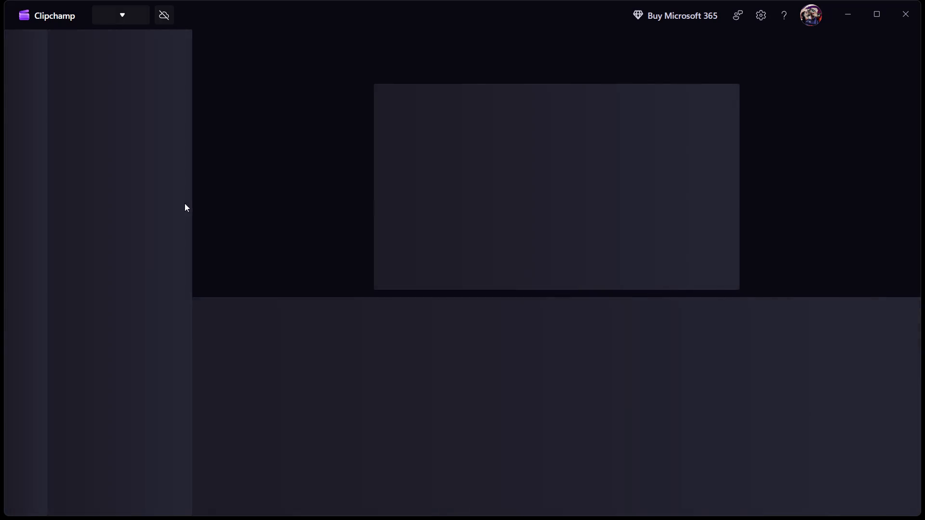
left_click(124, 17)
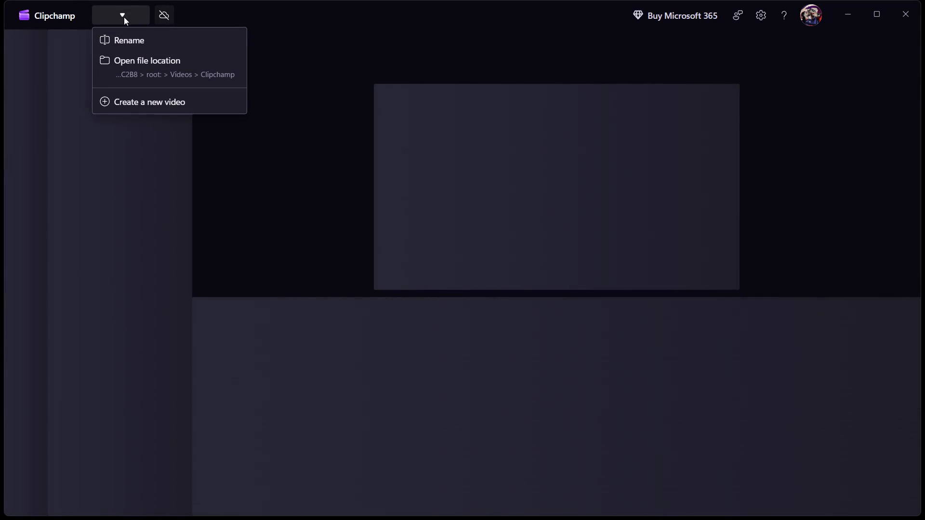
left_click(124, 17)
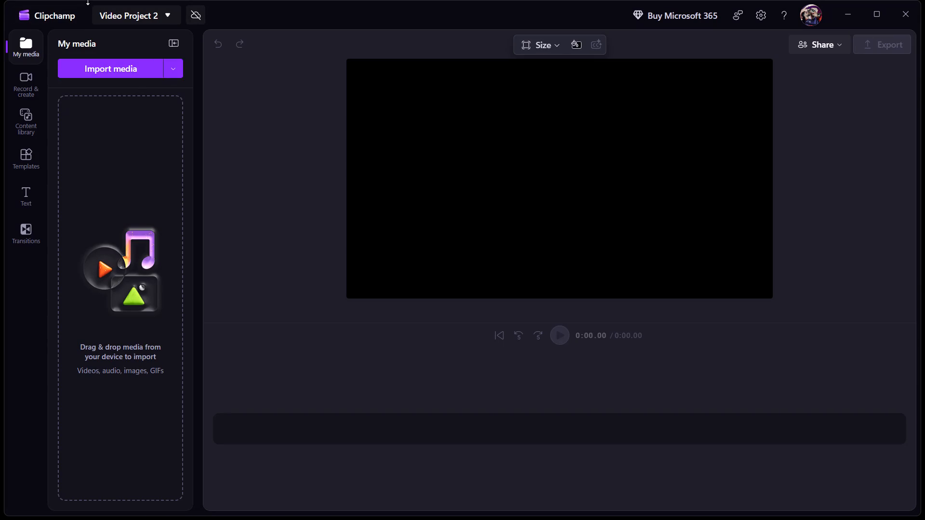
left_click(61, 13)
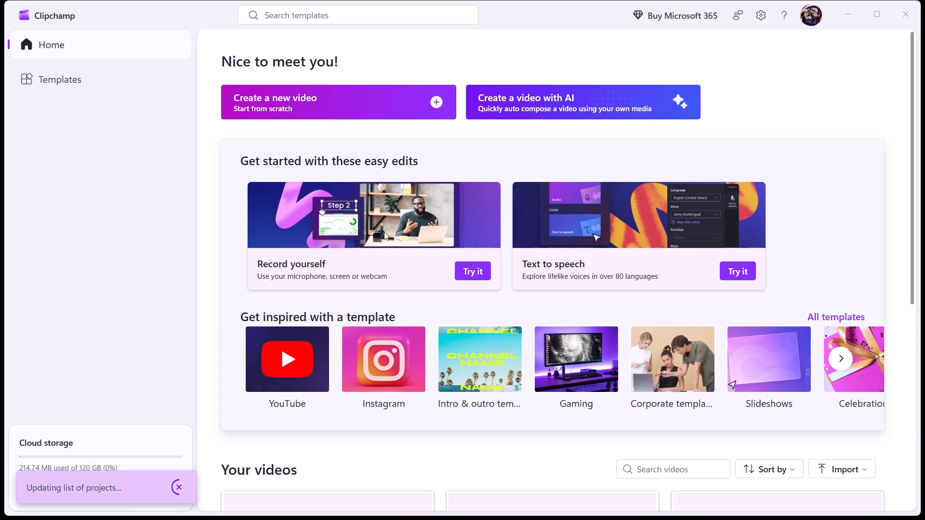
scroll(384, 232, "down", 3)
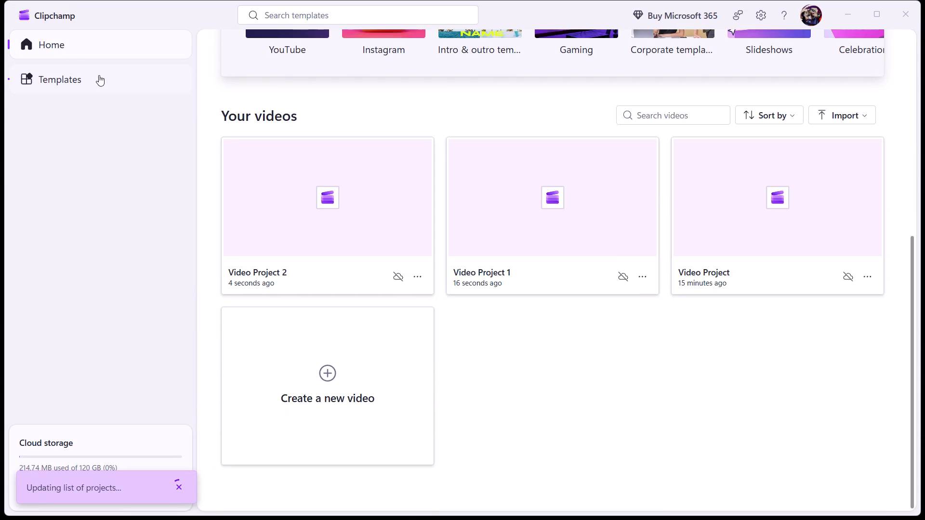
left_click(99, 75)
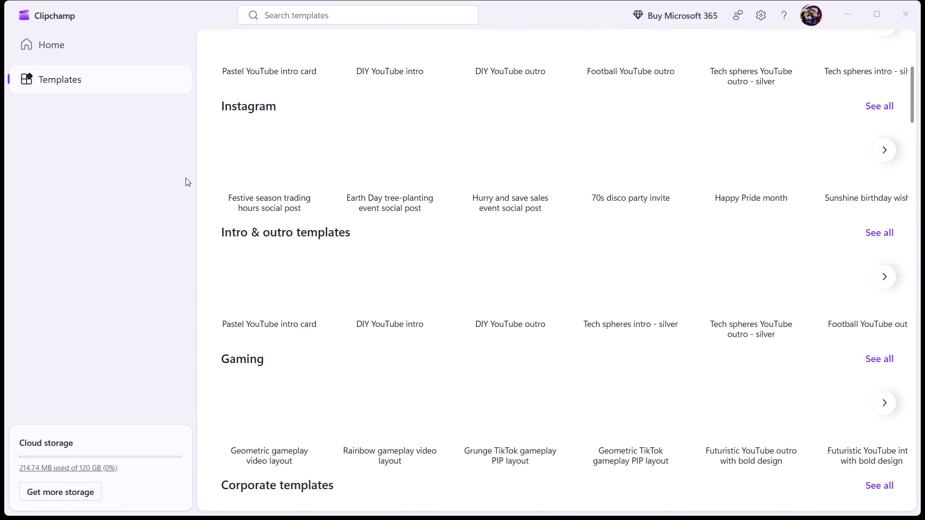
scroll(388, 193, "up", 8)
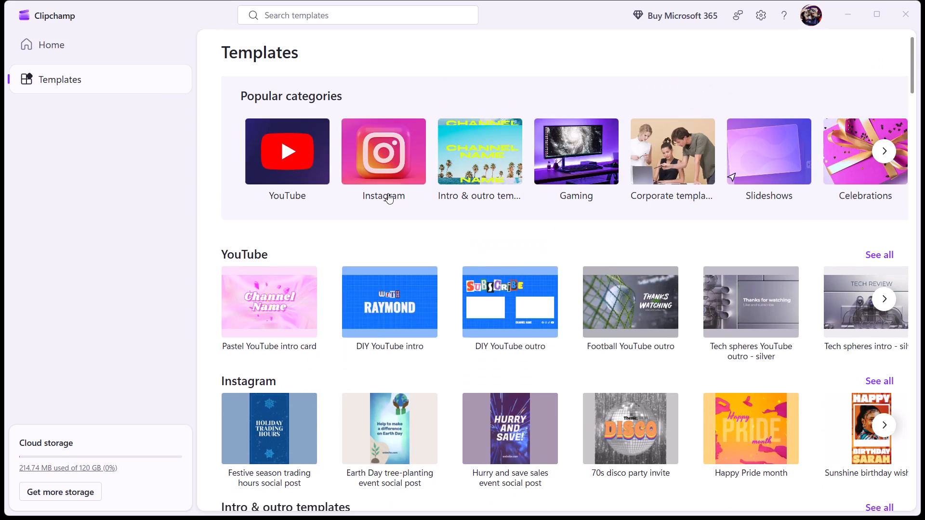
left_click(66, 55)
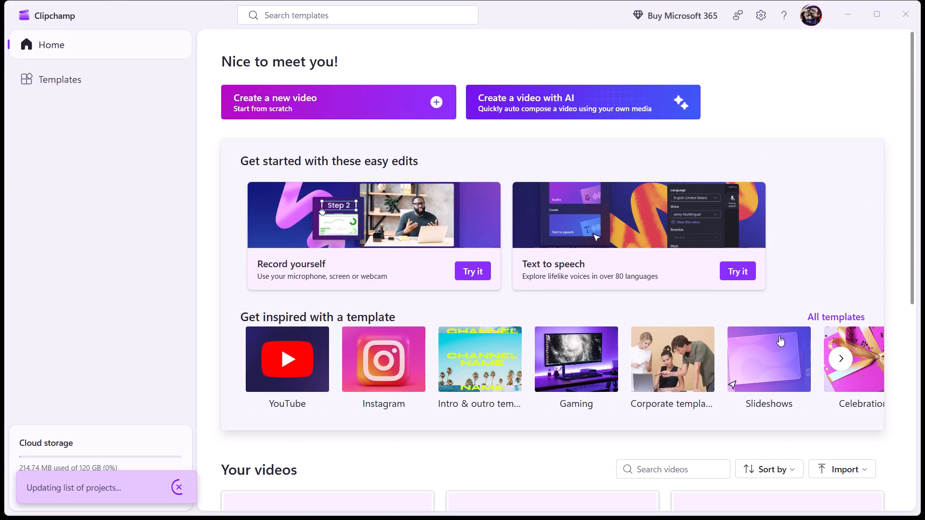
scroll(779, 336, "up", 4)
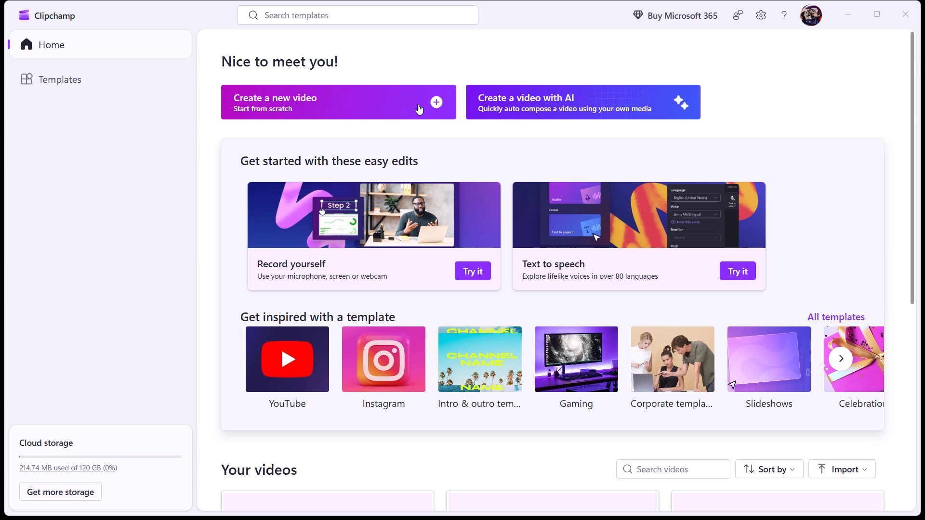
Create a new video from scratch and set up a screen and camera recording with the webcam overlay shrunk to about half its size.
left_click(431, 104)
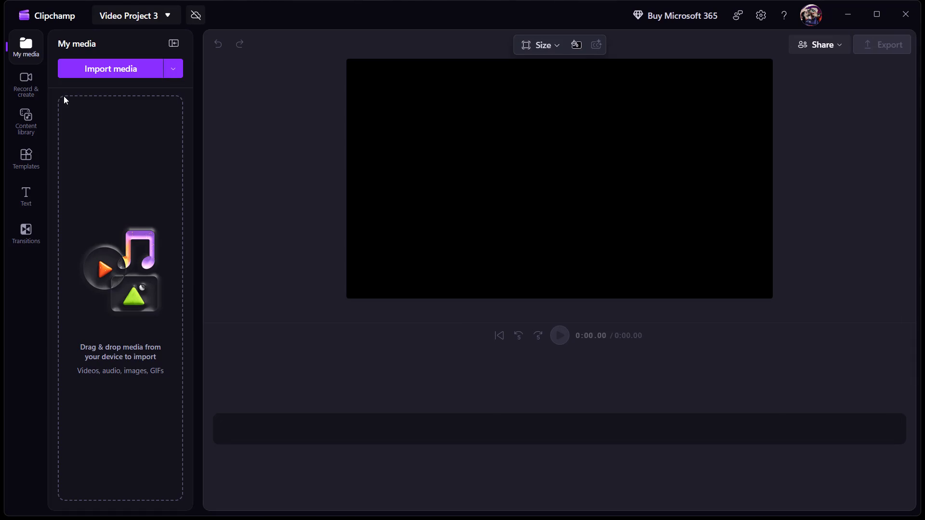
left_click(24, 87)
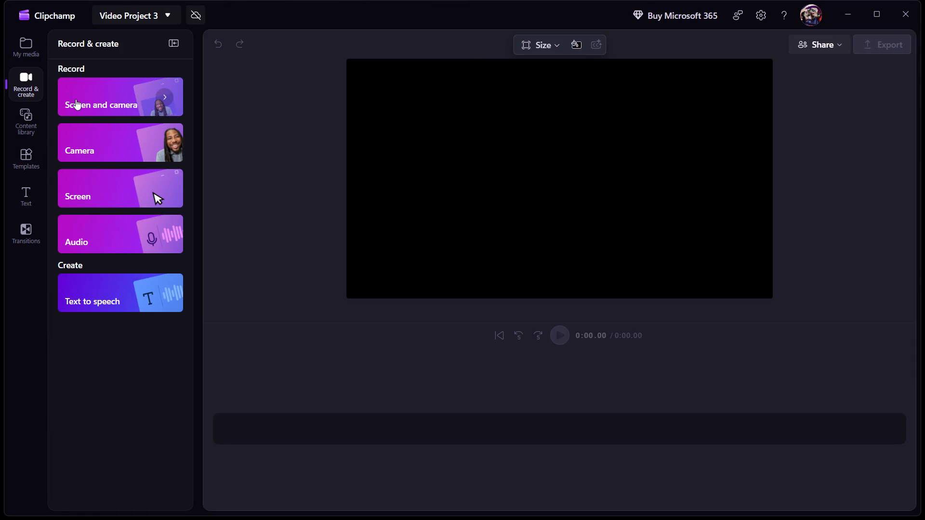
left_click(90, 104)
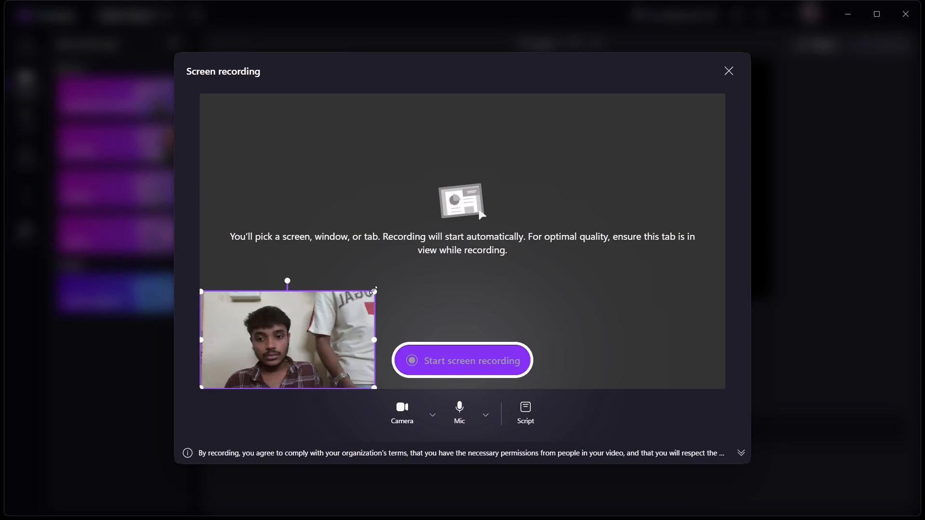
left_click_drag(373, 290, 283, 334)
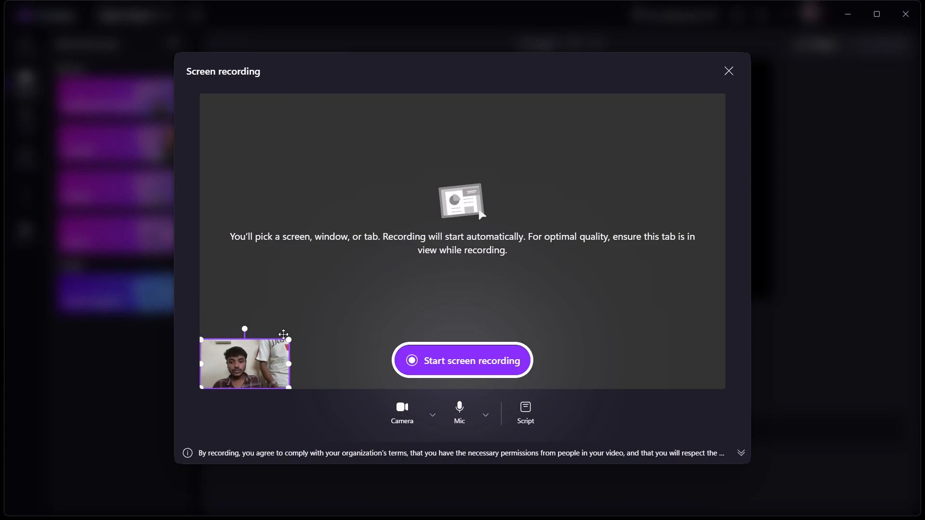
Start the screen recording and choose the entire screen as the source to share.
left_click(454, 361)
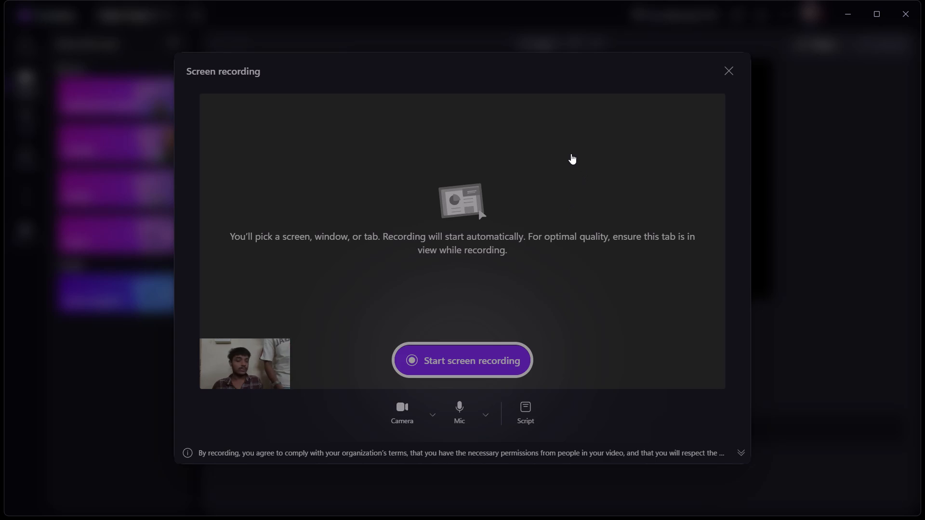
left_click(547, 59)
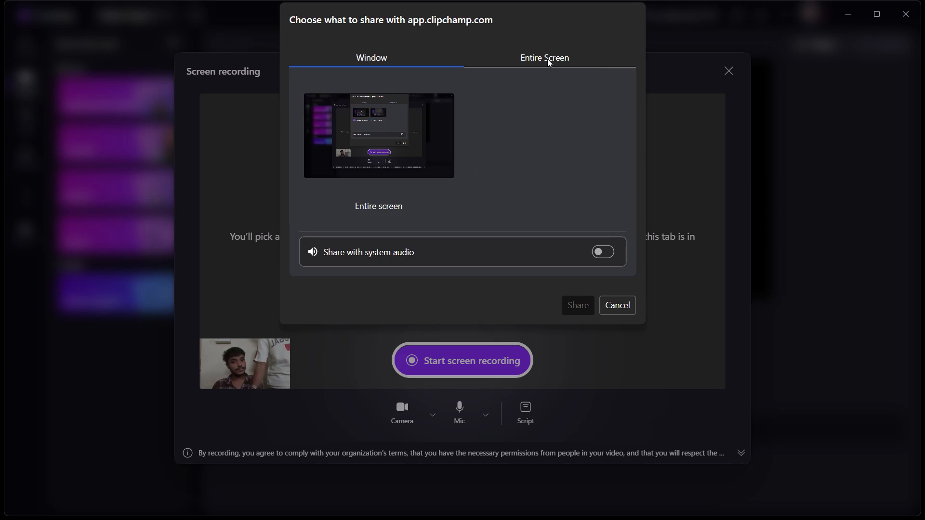
left_click(391, 165)
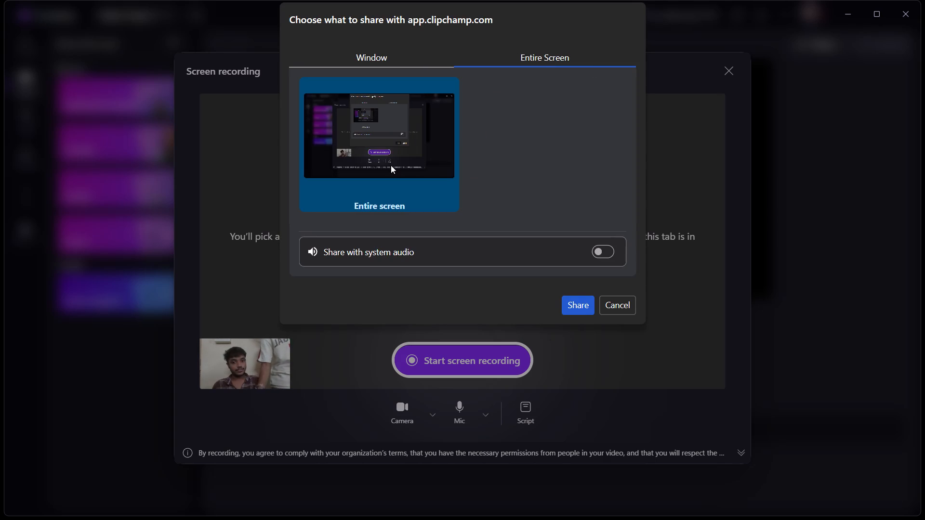
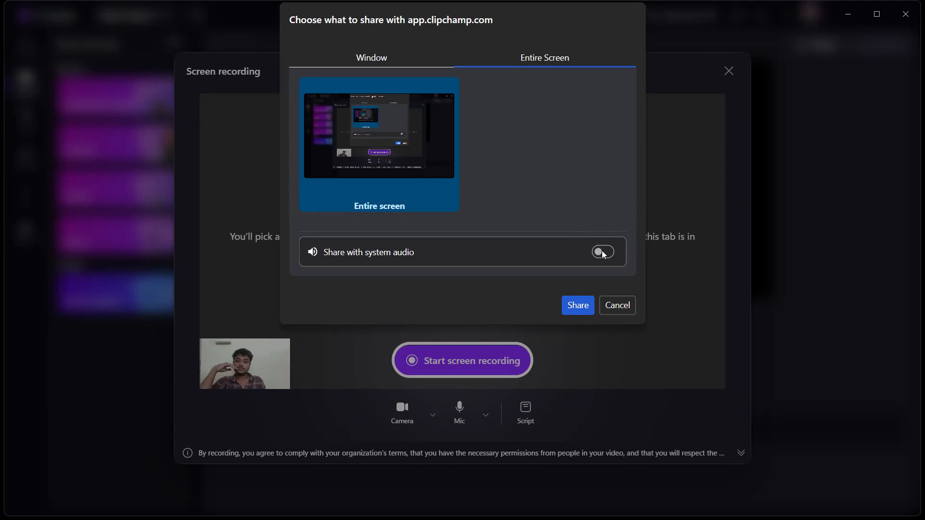
Toggle system audio sharing for the entire-screen recording.
left_click(602, 251)
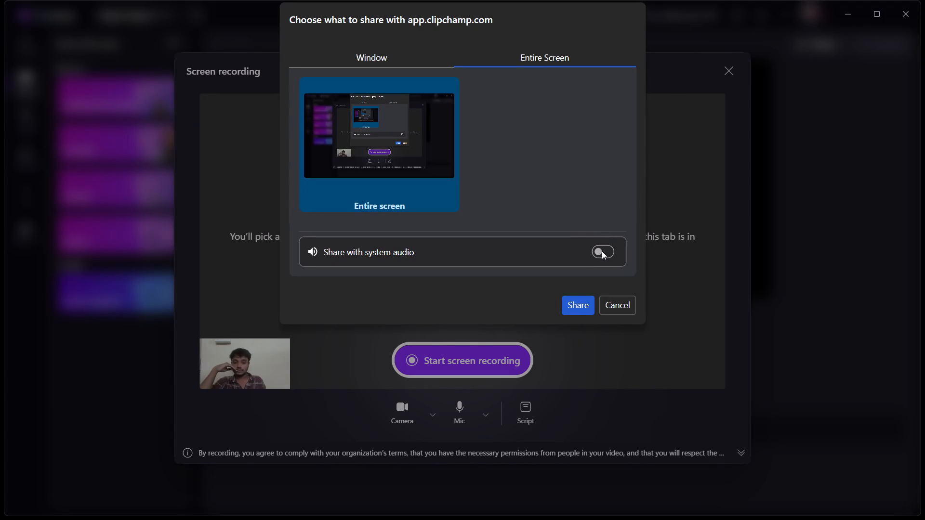
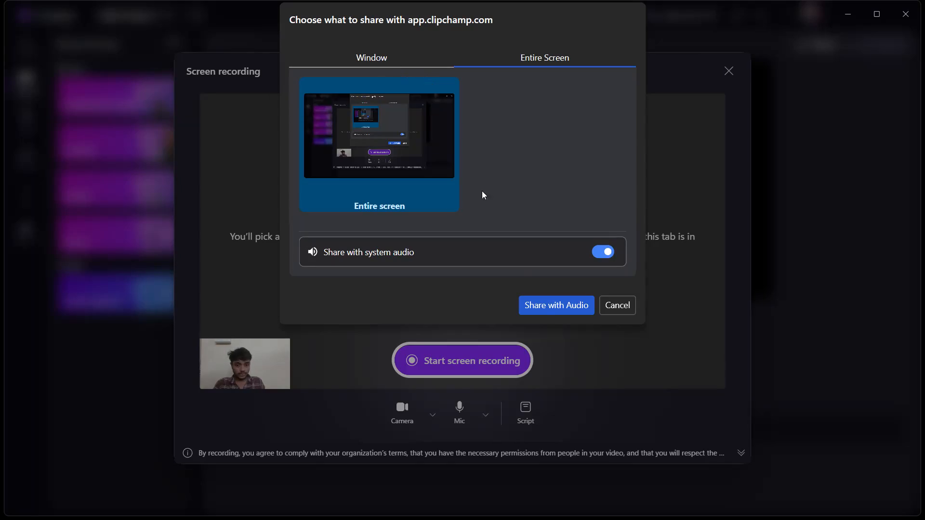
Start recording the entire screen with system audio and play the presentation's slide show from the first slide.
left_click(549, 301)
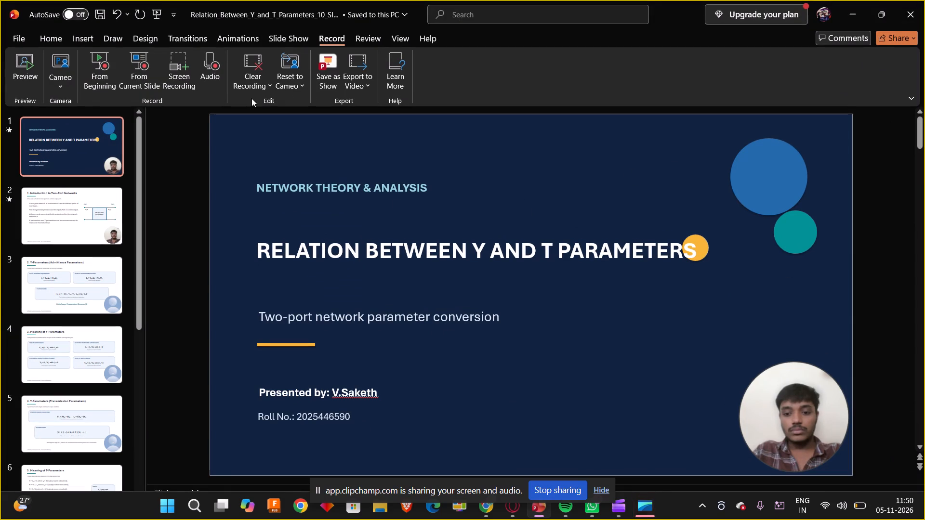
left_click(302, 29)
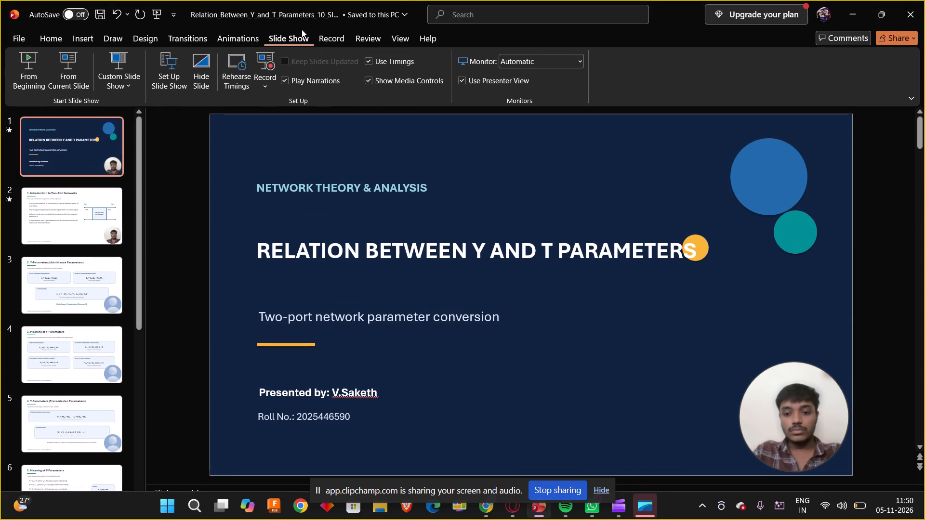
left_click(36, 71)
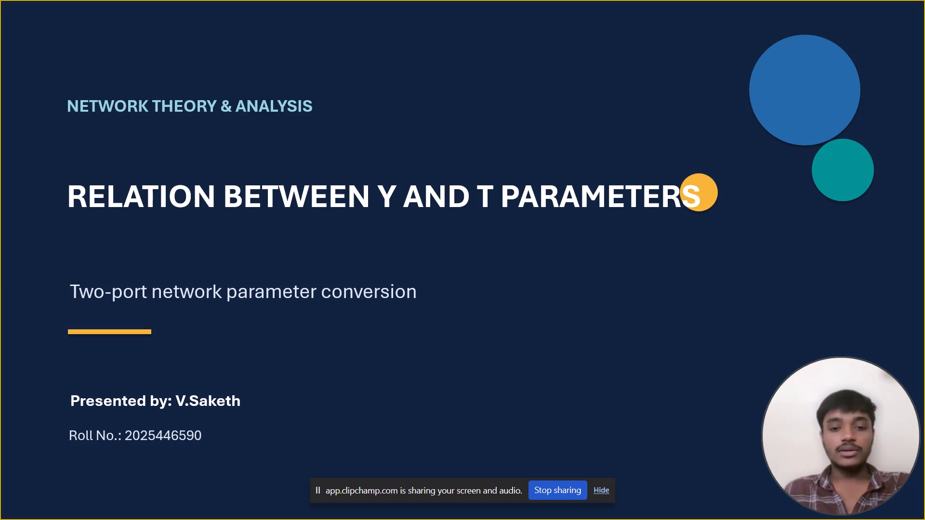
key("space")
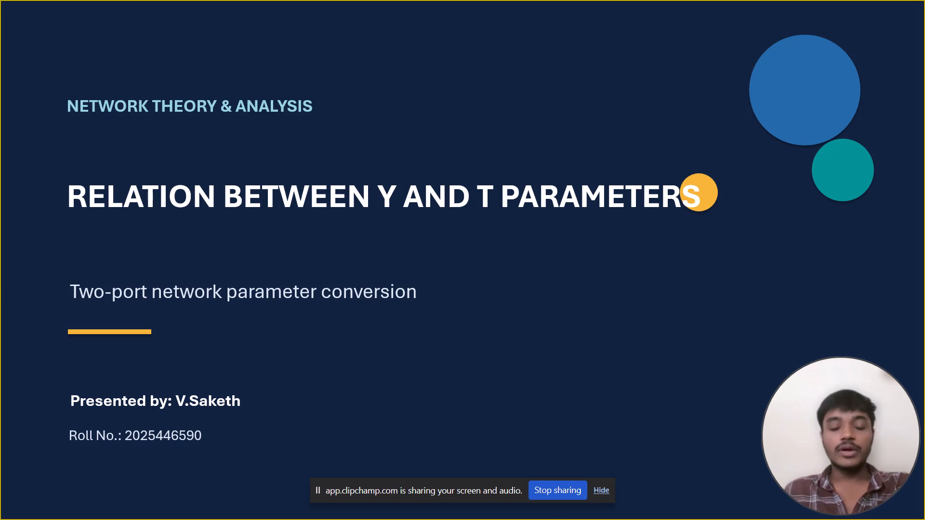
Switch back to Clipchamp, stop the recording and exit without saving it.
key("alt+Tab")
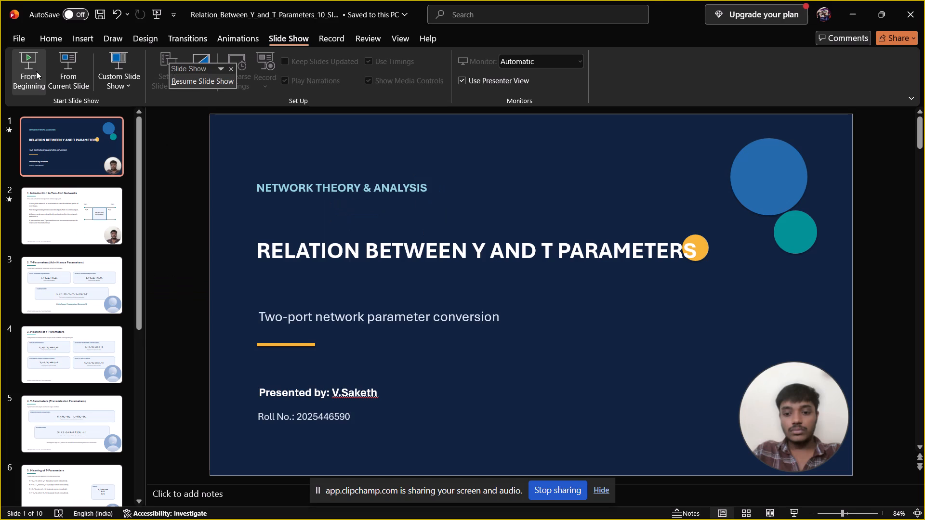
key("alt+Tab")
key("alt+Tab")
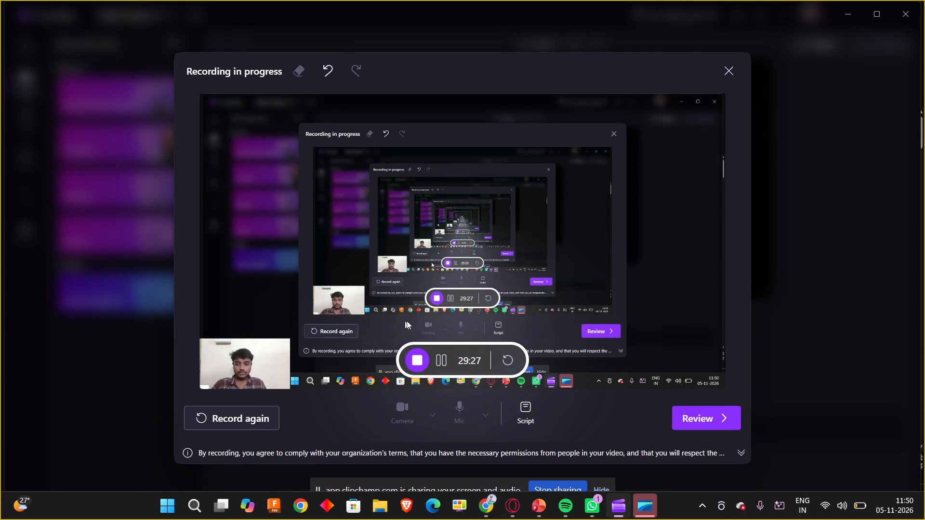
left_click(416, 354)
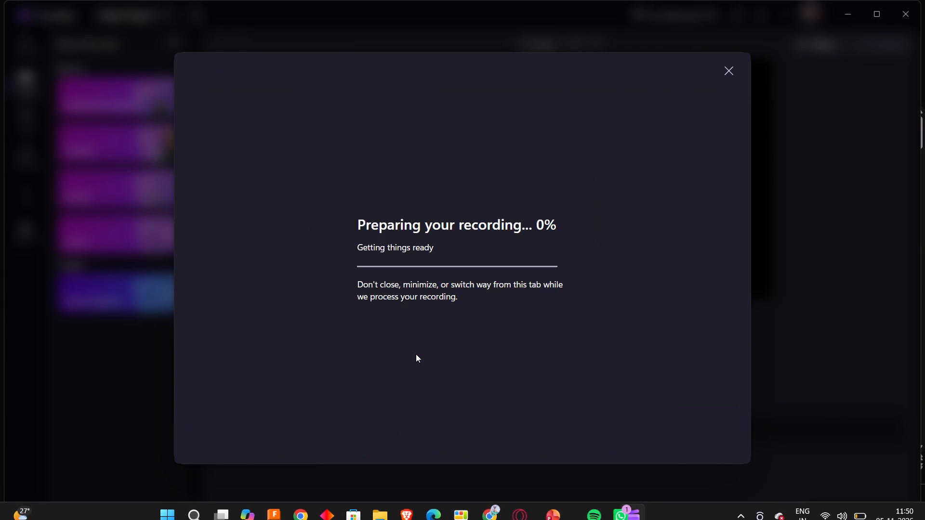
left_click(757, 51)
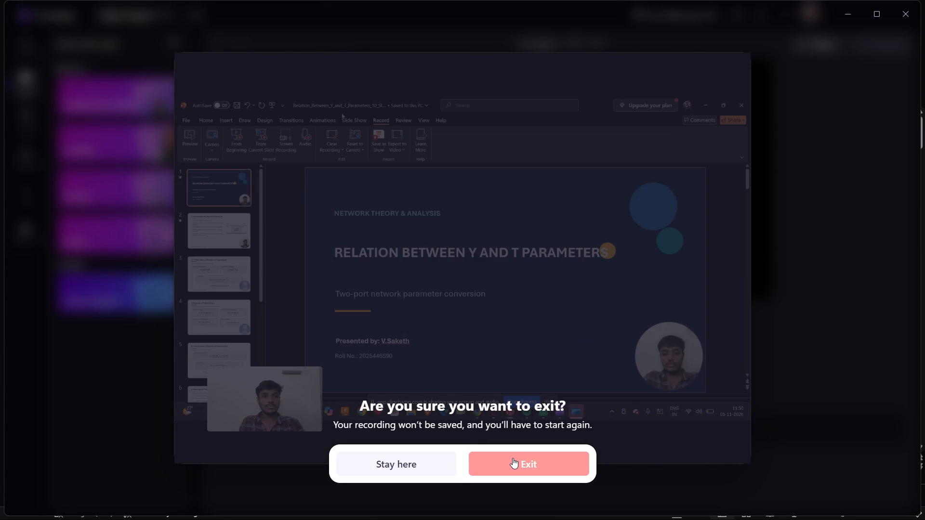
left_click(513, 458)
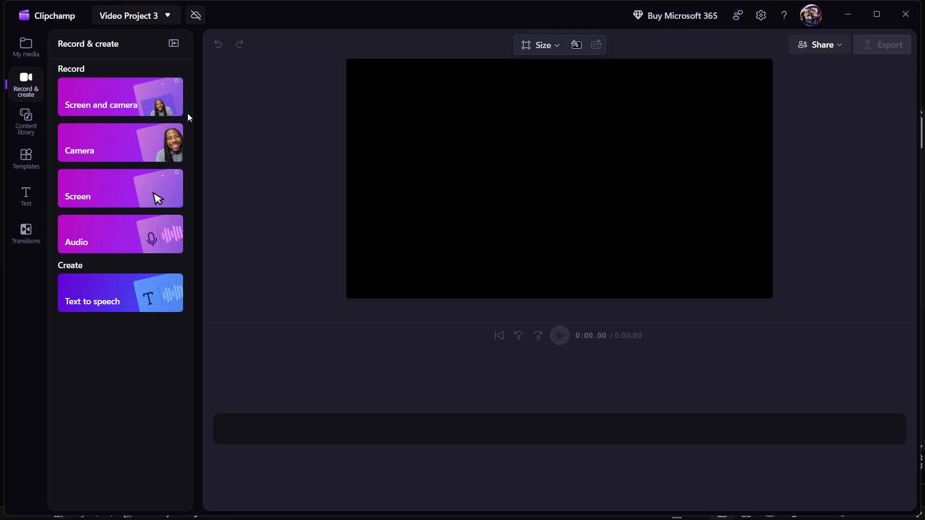
Set up a new screen and camera recording and shrink the camera overlay in its corner.
left_click(137, 91)
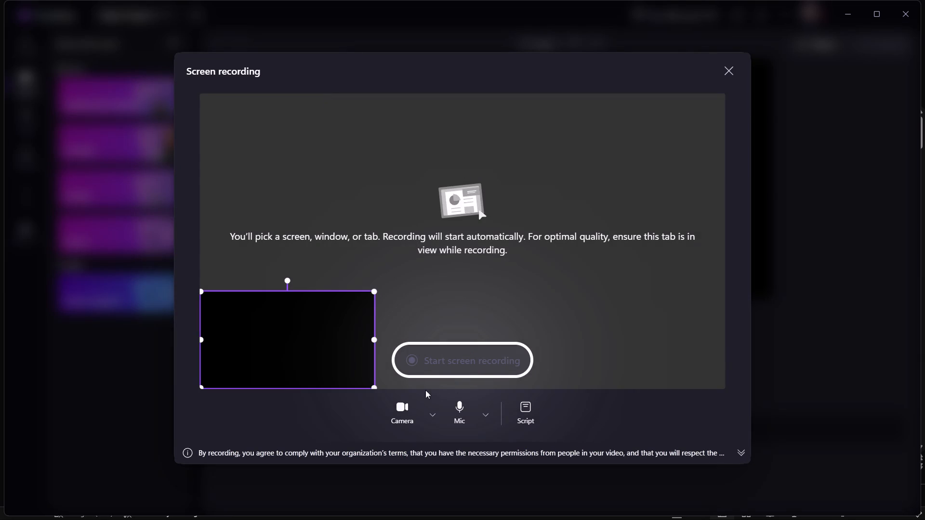
left_click(476, 364)
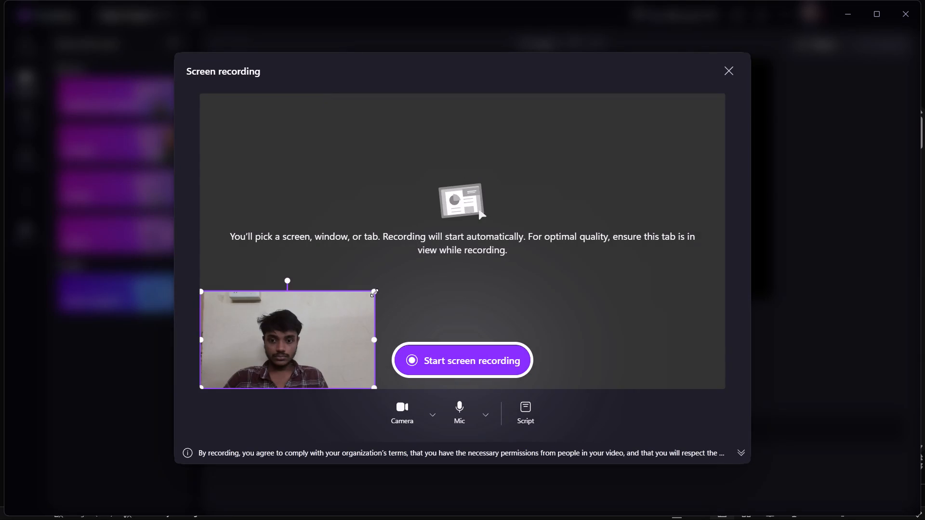
left_click_drag(374, 293, 344, 328)
Start the screen recording by sharing the PowerPoint Slide Show window without system audio.
left_click(423, 358)
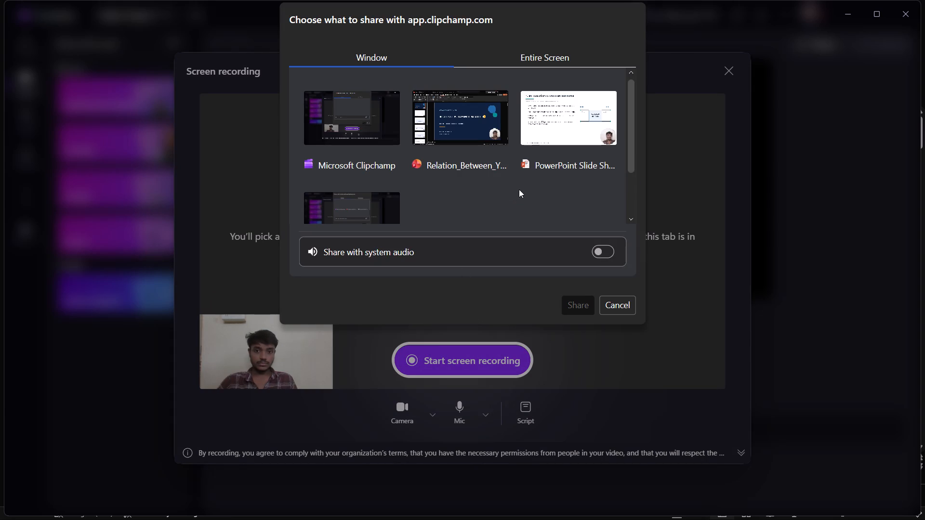
left_click(543, 141)
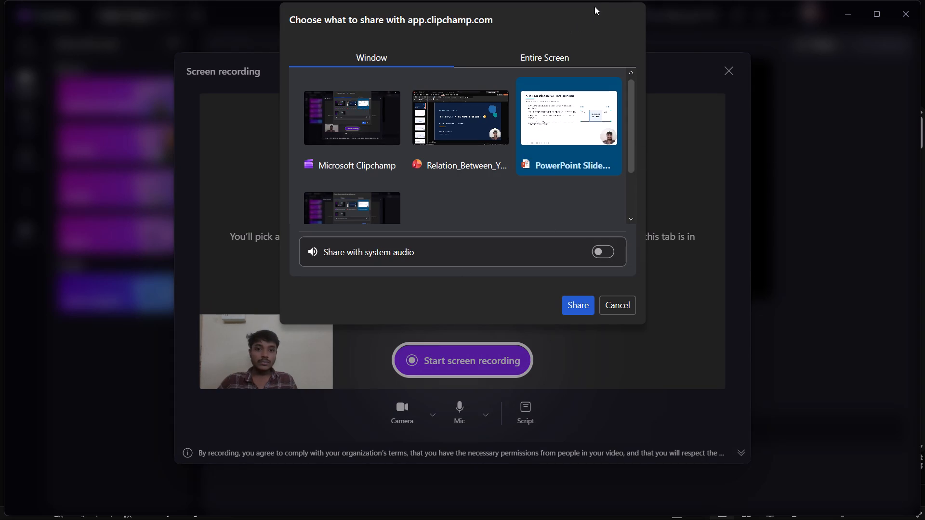
left_click(608, 300)
scroll(608, 300, "left", 1)
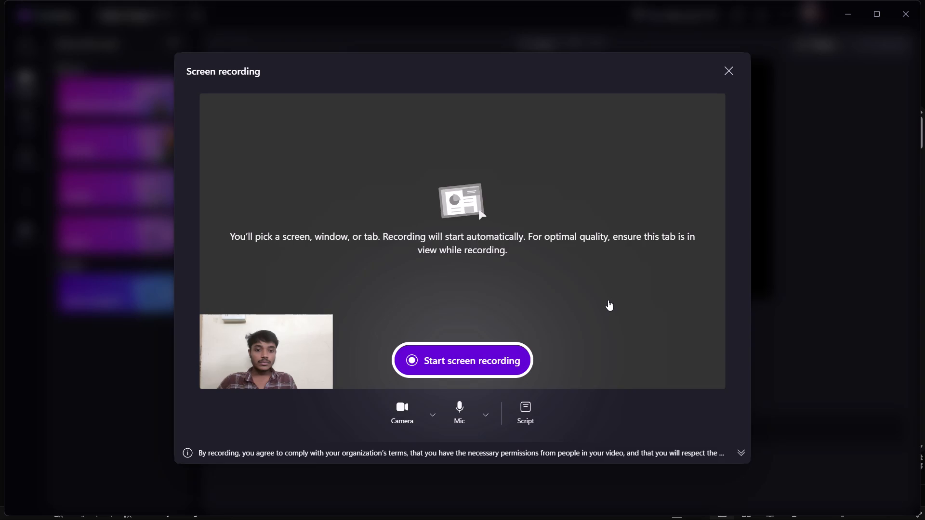
scroll(608, 300, "left", 1)
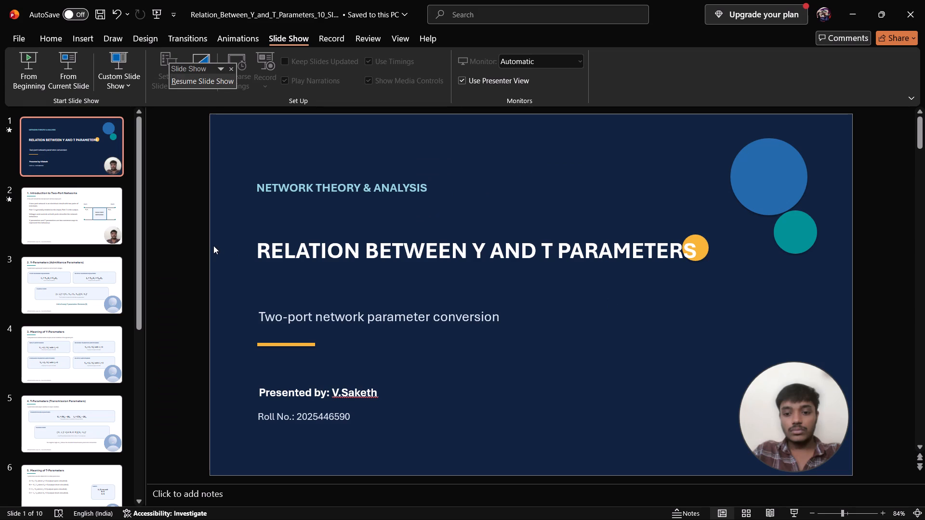
Delete the presenter's recorded camera video from the title slide in PowerPoint.
left_click_drag(83, 140, 81, 151)
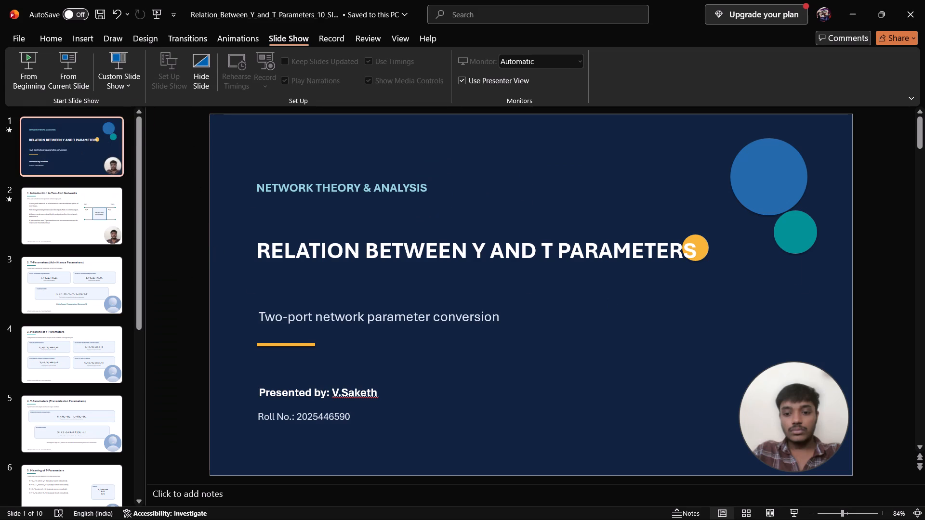
left_click(252, 288)
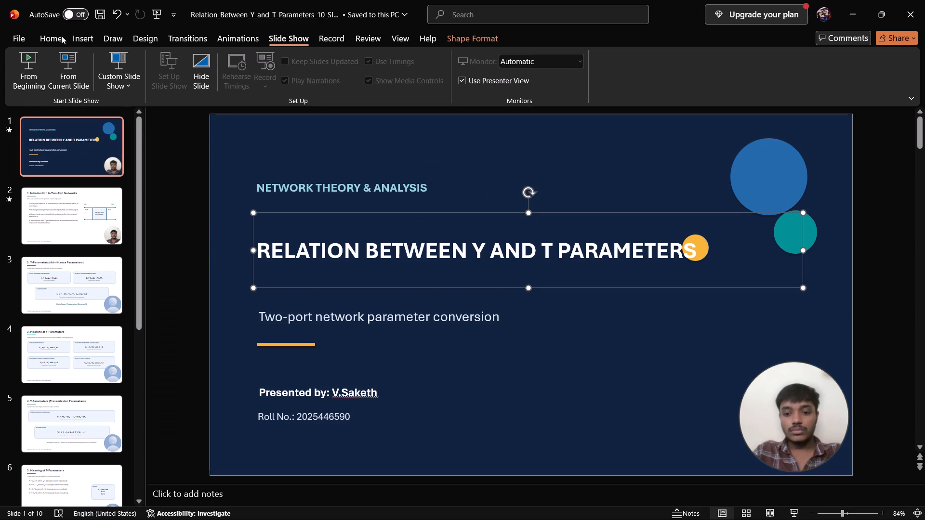
left_click(108, 163)
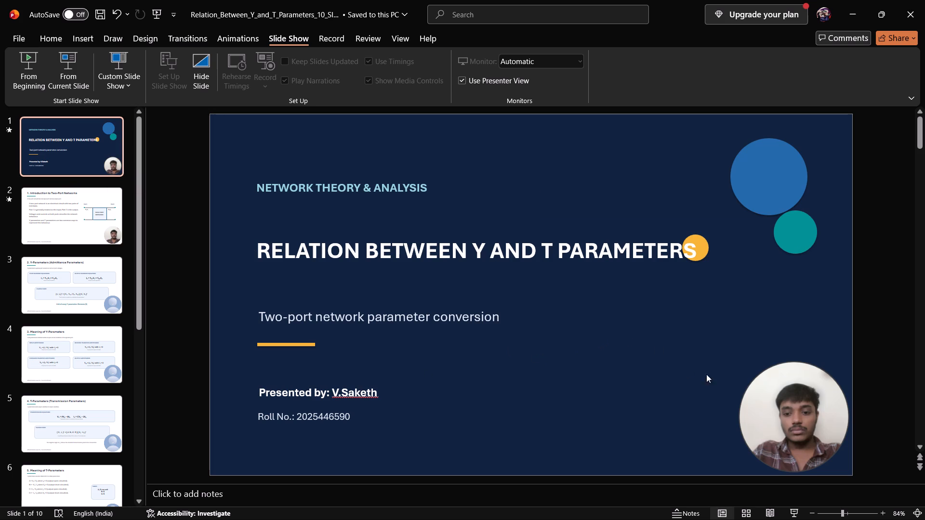
left_click(772, 429)
key("Delete")
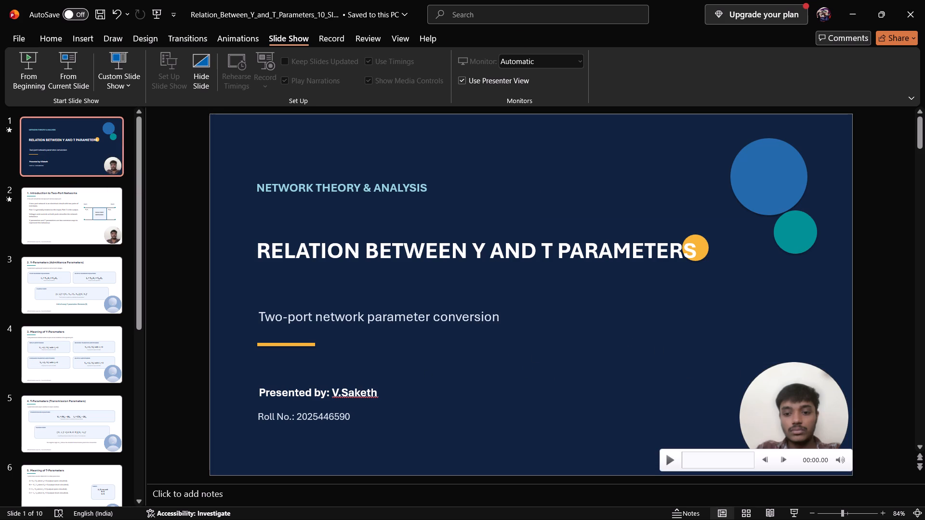
key("Delete")
left_click(829, 423)
key("Delete")
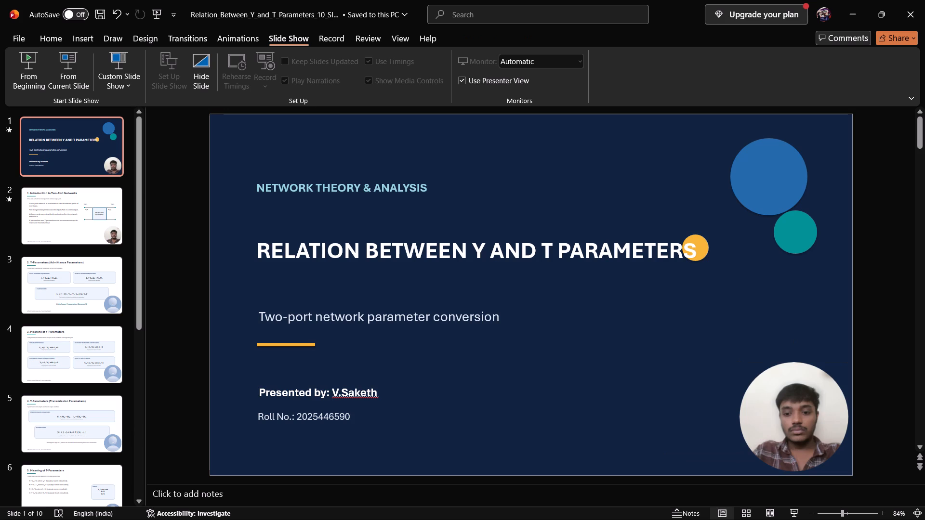
left_click(824, 417)
key("Delete")
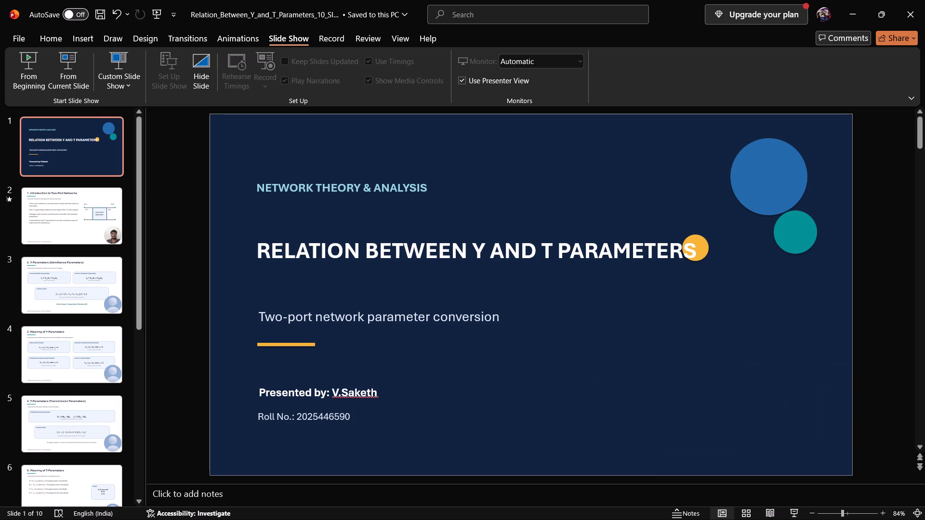
Delete the presenter's recorded camera video from slide 2, Introduction to Two-Port Networks.
left_click(70, 200)
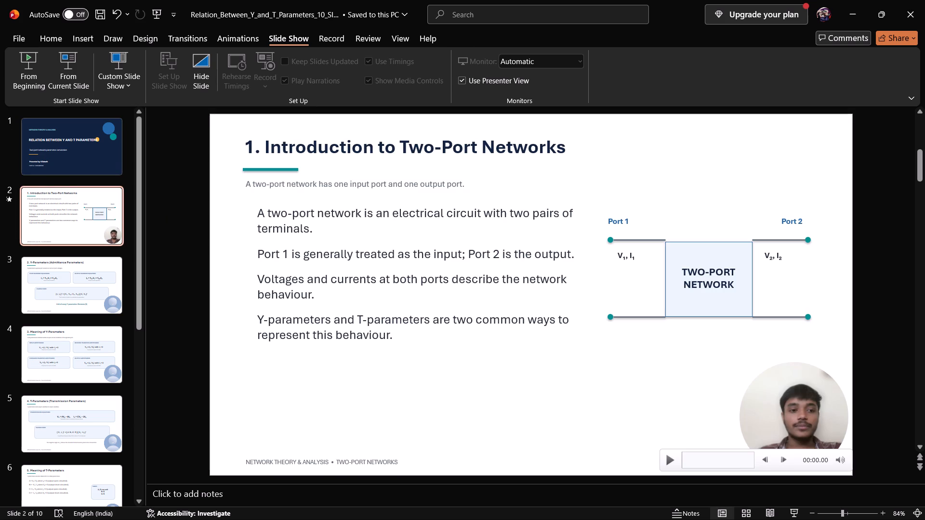
left_click(762, 386)
key("Delete")
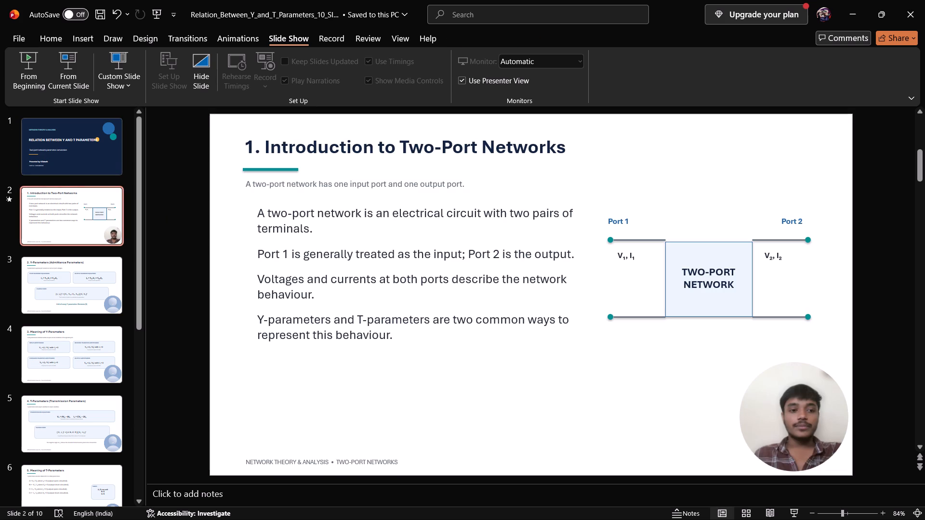
left_click(819, 411)
key("Delete")
key("Delete")
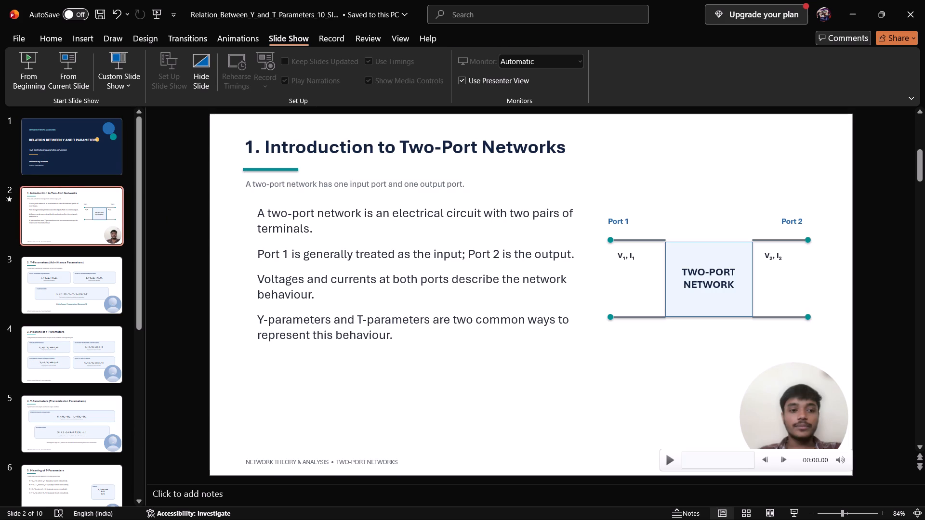
left_click(818, 411)
key("Delete")
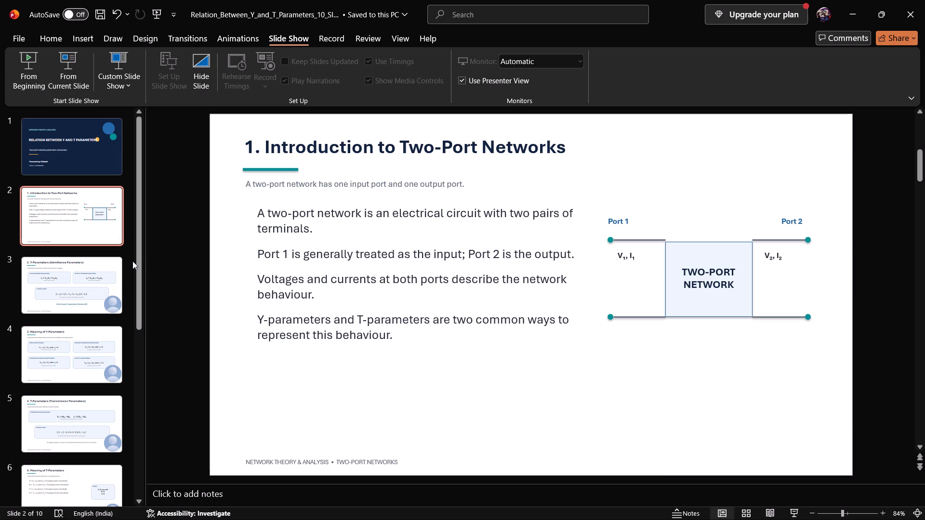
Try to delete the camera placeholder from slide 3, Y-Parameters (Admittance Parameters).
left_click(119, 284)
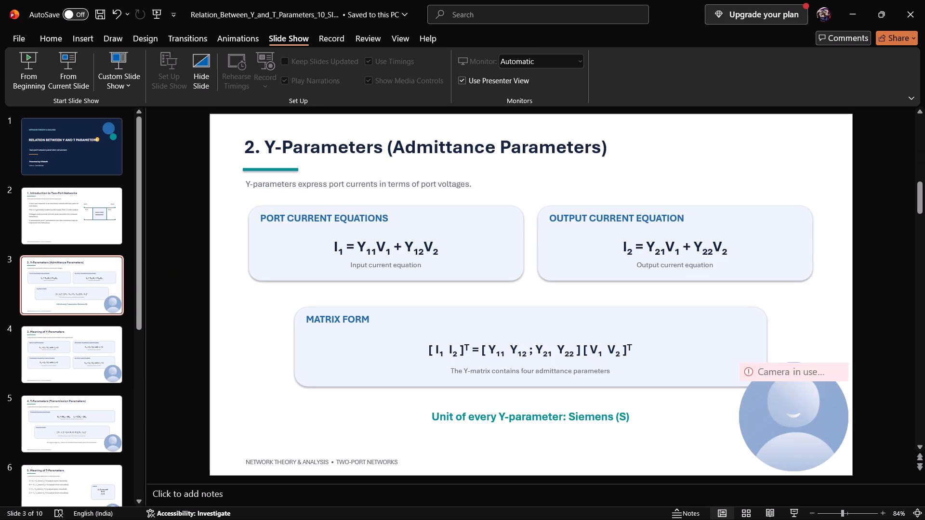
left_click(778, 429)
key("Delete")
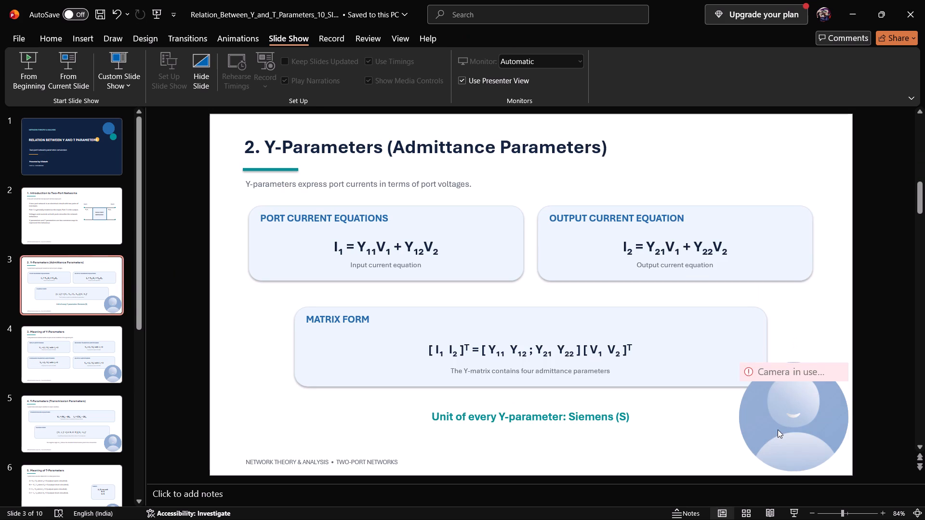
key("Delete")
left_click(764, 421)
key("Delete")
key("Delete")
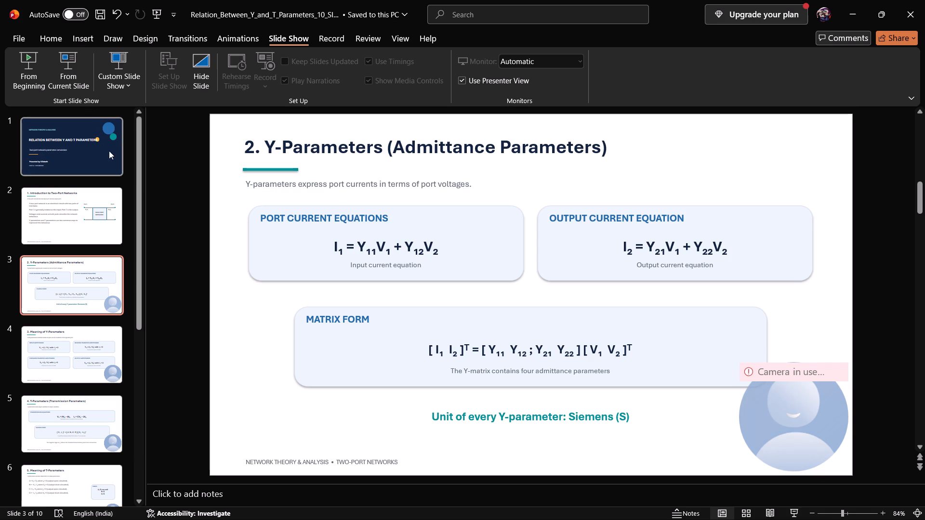
Apply Cameo to this slide only for slide 3, and toggle its camera preview.
left_click(82, 42)
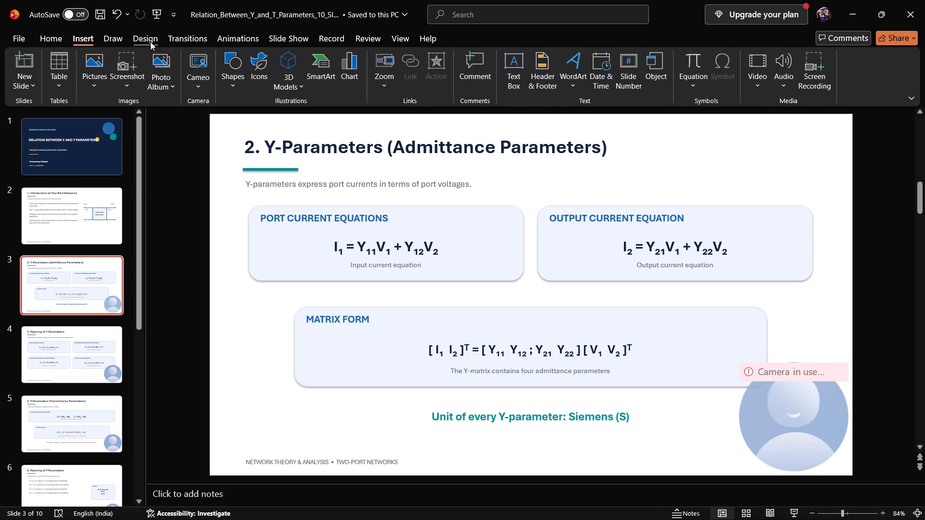
left_click(254, 41)
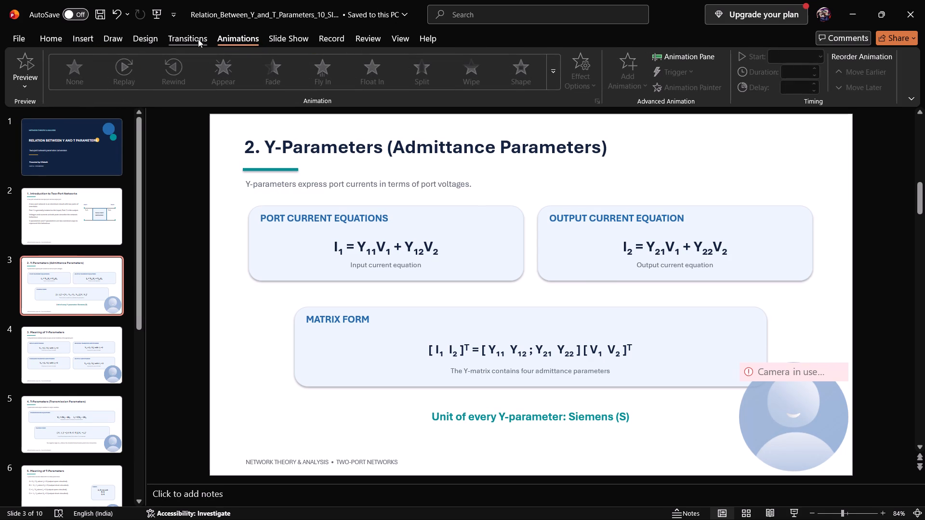
left_click(198, 39)
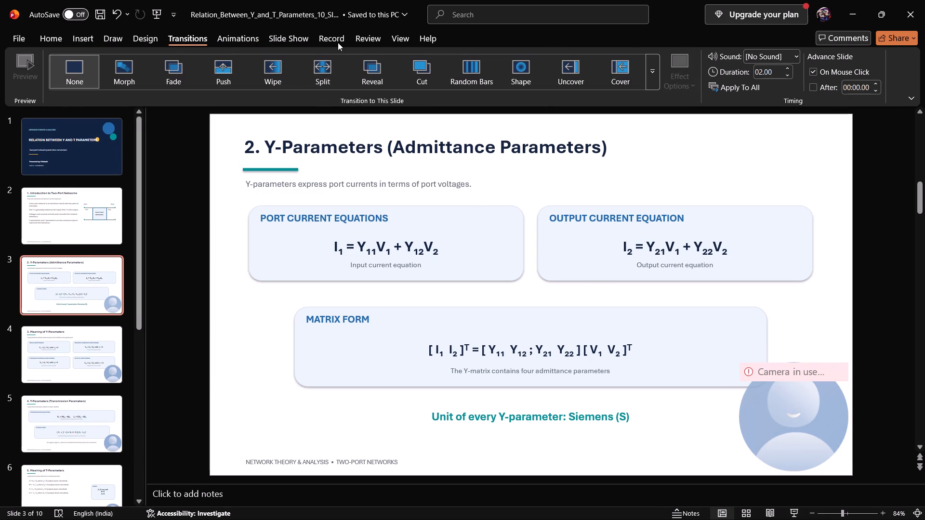
left_click(338, 42)
left_click(59, 83)
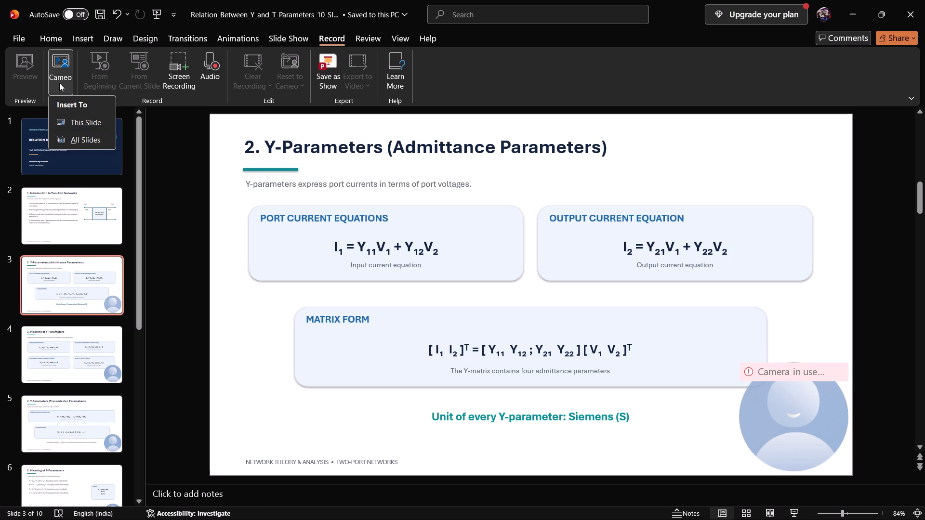
left_click(85, 127)
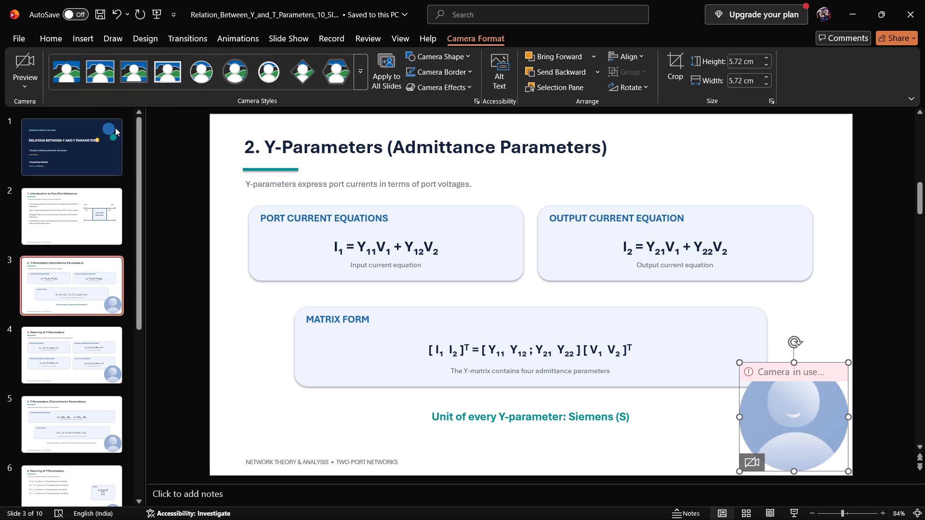
left_click(32, 63)
Close the Y and T parameters presentation without saving its changes.
left_click(808, 438)
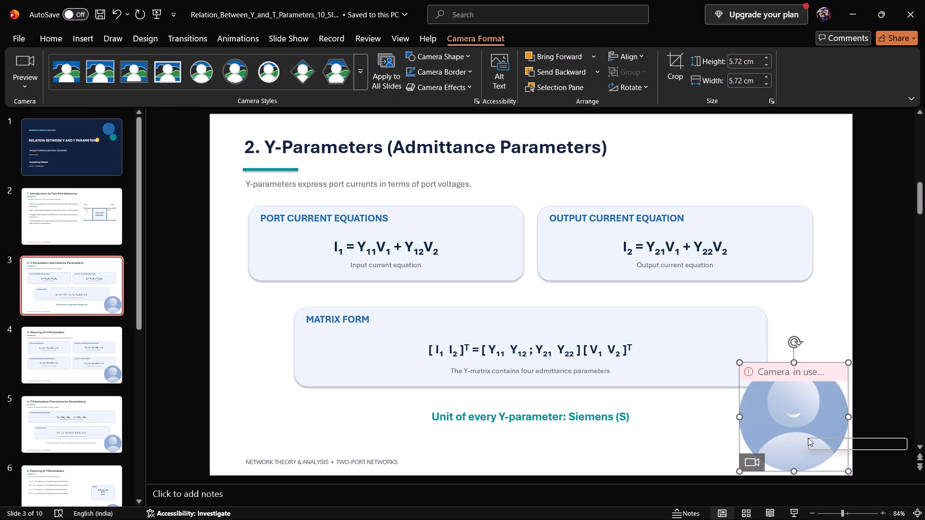
left_click(924, 8)
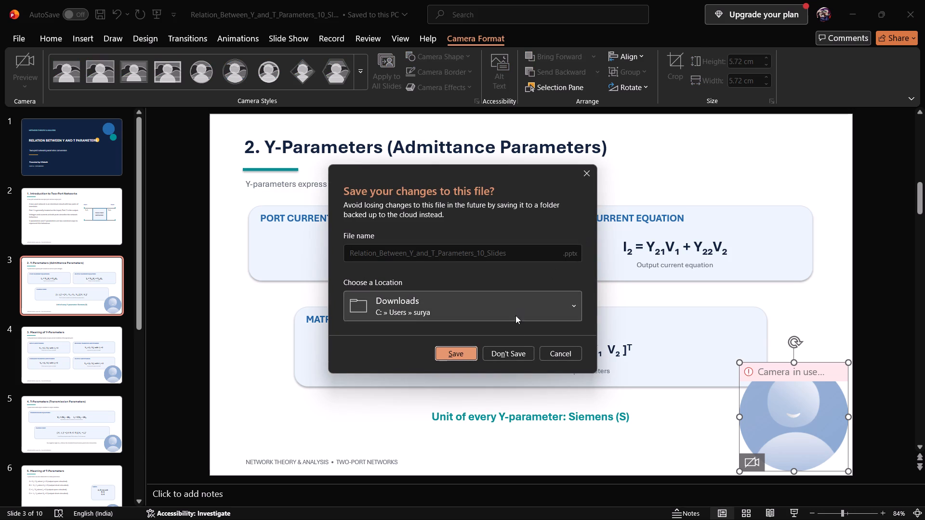
left_click(514, 356)
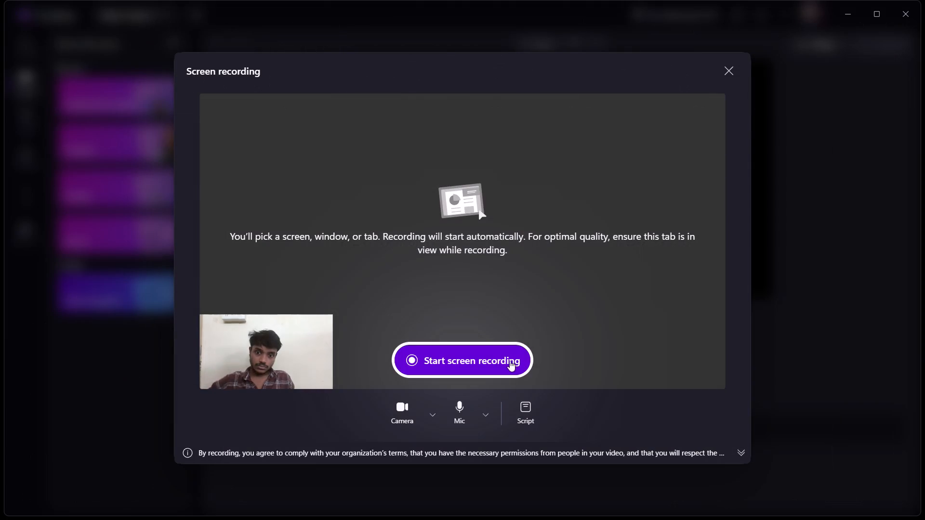
Switch to File Explorer and reopen Relation_Between_Y_and_T_Parameters_10_Slides from the recent files.
scroll(699, 127, "left", 4)
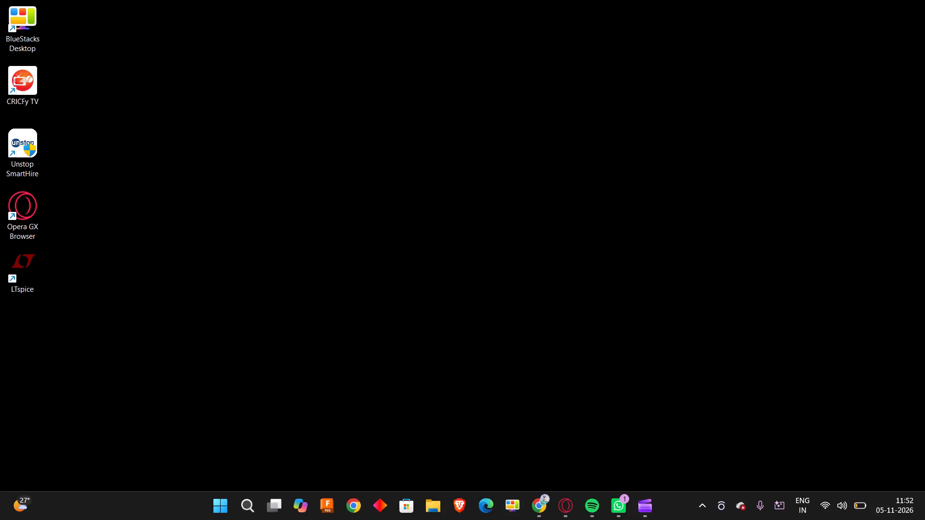
left_click(431, 507)
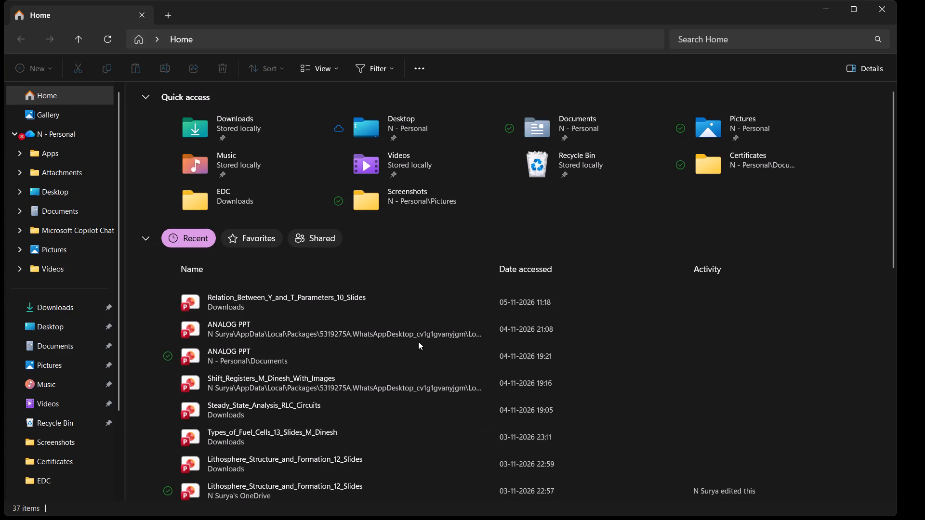
double_click(301, 304)
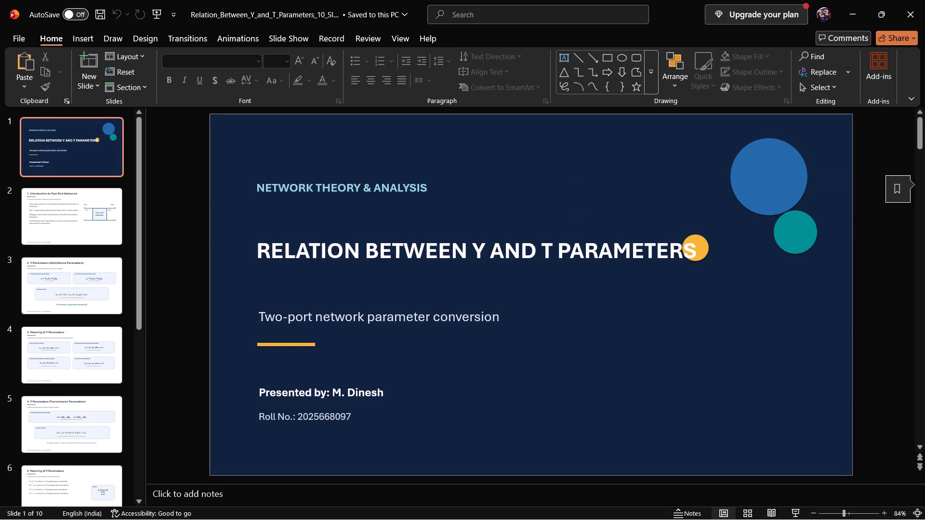
Replace the name after "Presented by:" on the title slide with the new presenter's name.
left_click(362, 397)
left_click(386, 391)
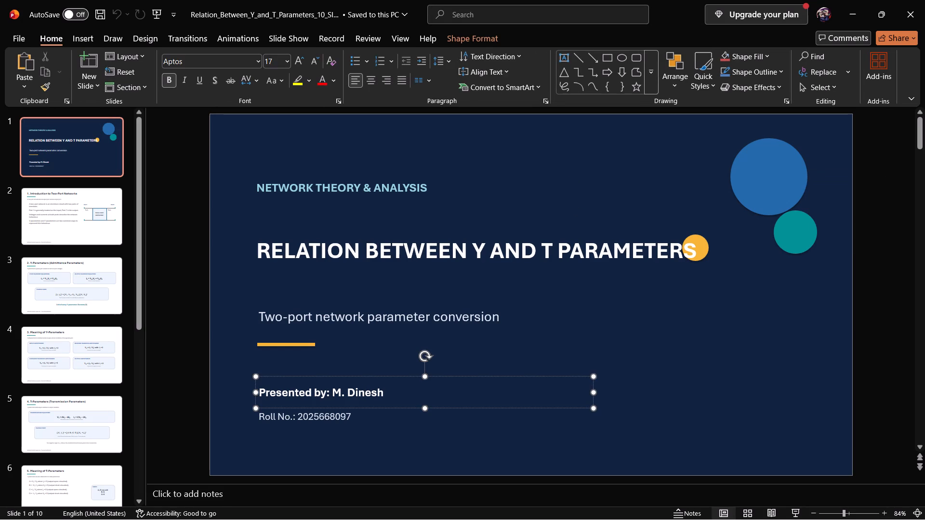
left_click(382, 399)
left_click(380, 395)
key("Right")
key("BackSpace")
key("BackSpace")
key("BackSpace")
key("BackSpace")
key("BackSpace")
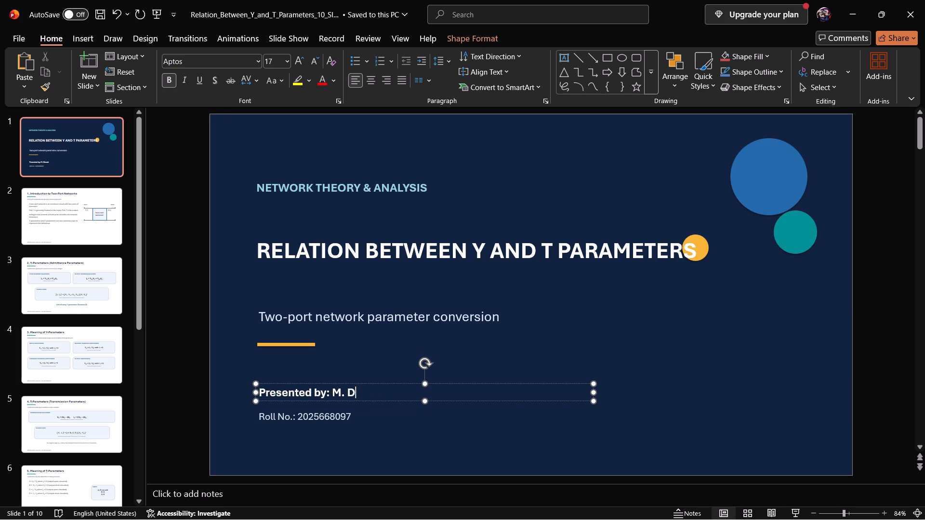
key("BackSpace")
key("BackSpace")
key("BackSpace")
key("BackSpace")
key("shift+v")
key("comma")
key("BackSpace")
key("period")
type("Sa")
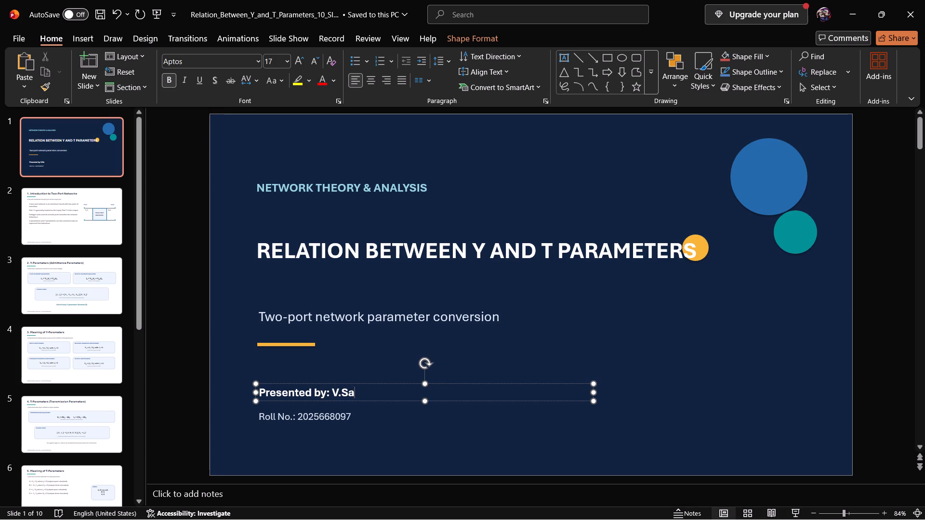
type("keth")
Change the roll number on the title slide to the new presenter's roll number.
left_click(354, 416)
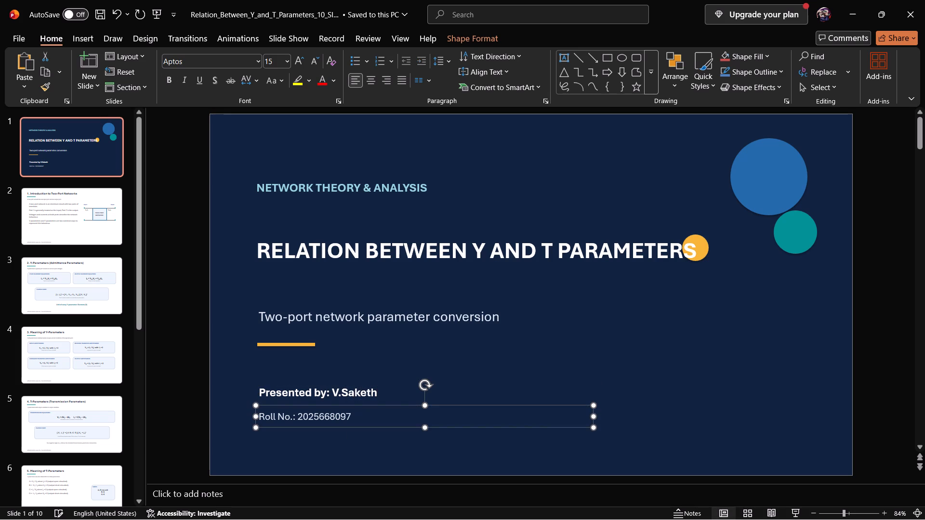
left_click(349, 417)
key("BackSpace")
key("BackSpace")
key("BackSpace")
key("BackSpace")
key("BackSpace")
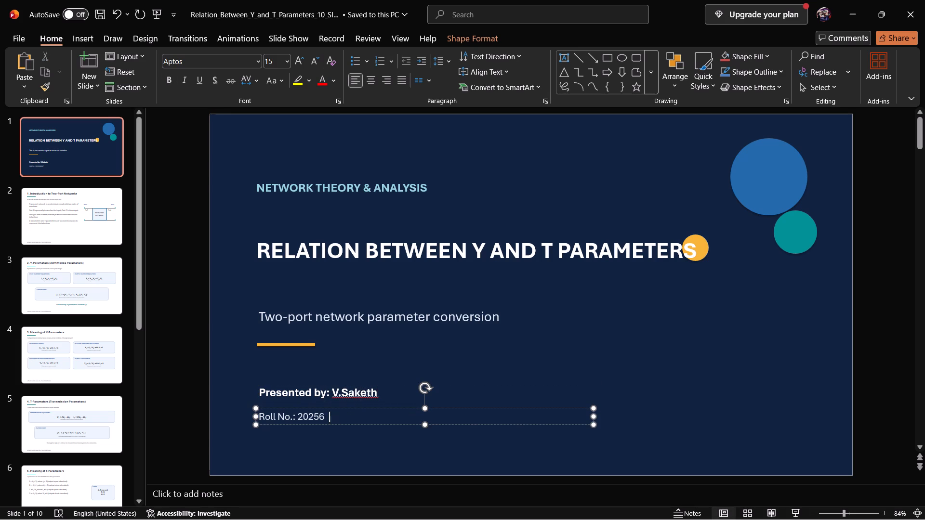
key("BackSpace")
key("Left")
key("Left")
key("Right")
key("Right")
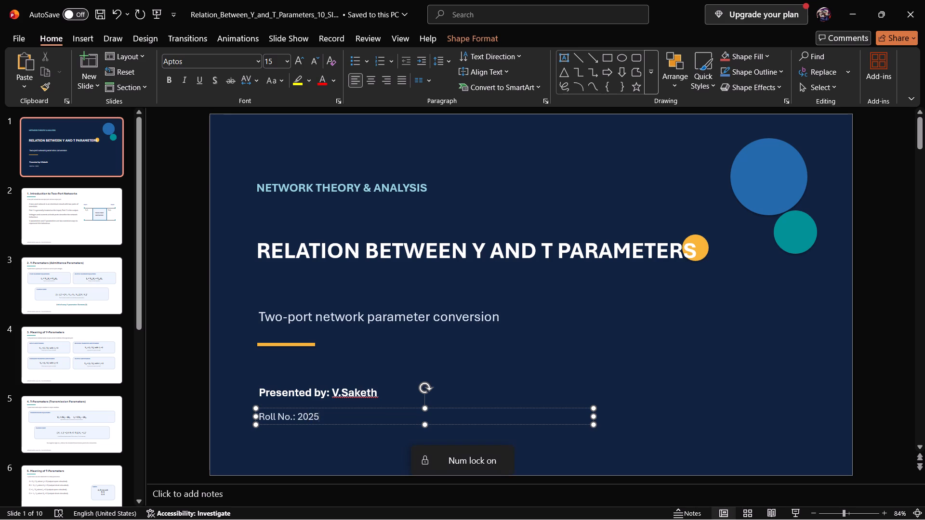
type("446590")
Replace the presenter's name on slide 10, Thank You, with the new presenter's name.
scroll(91, 391, "down", 8)
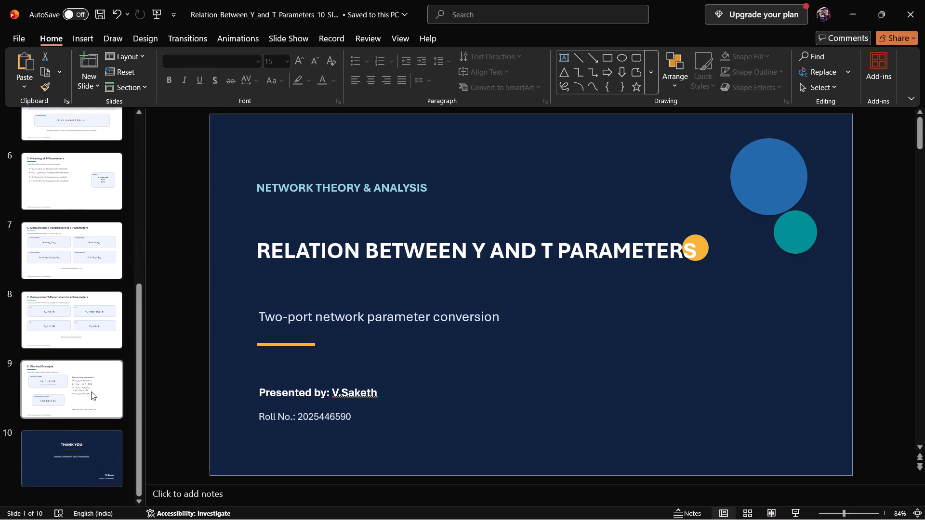
scroll(91, 391, "down", 5)
left_click(78, 435)
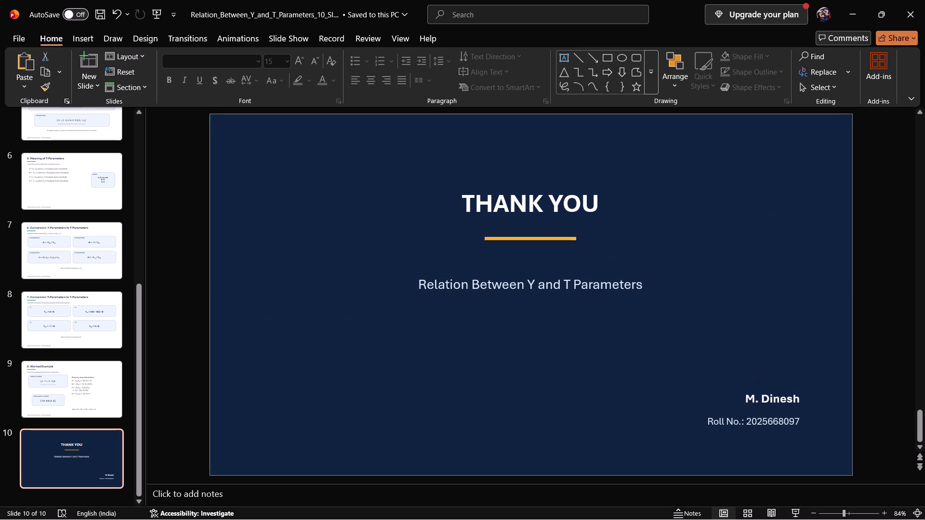
left_click(764, 401)
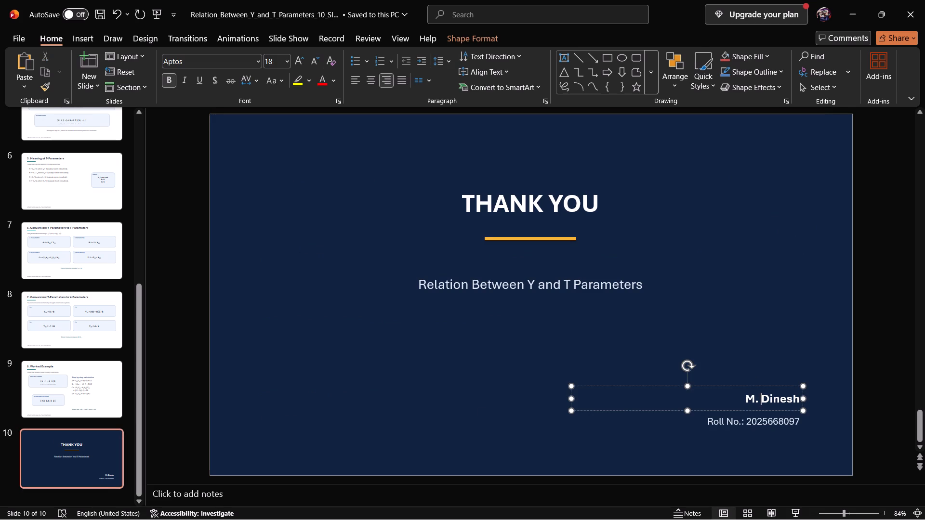
left_click(799, 401)
key("BackSpace")
key("BackSpace")
key("BackSpace")
key("BackSpace")
key("BackSpace")
key("BackSpace")
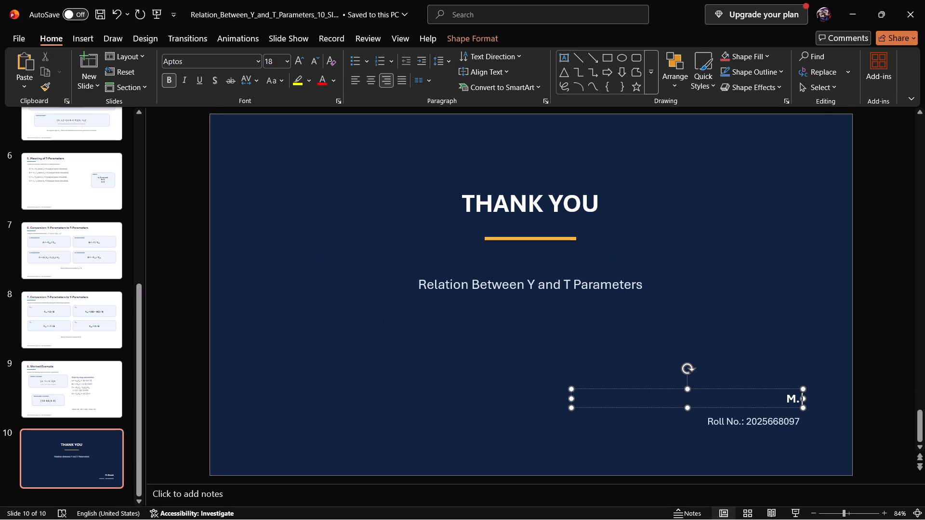
key("BackSpace")
key("BackSpace")
key("BackSpace")
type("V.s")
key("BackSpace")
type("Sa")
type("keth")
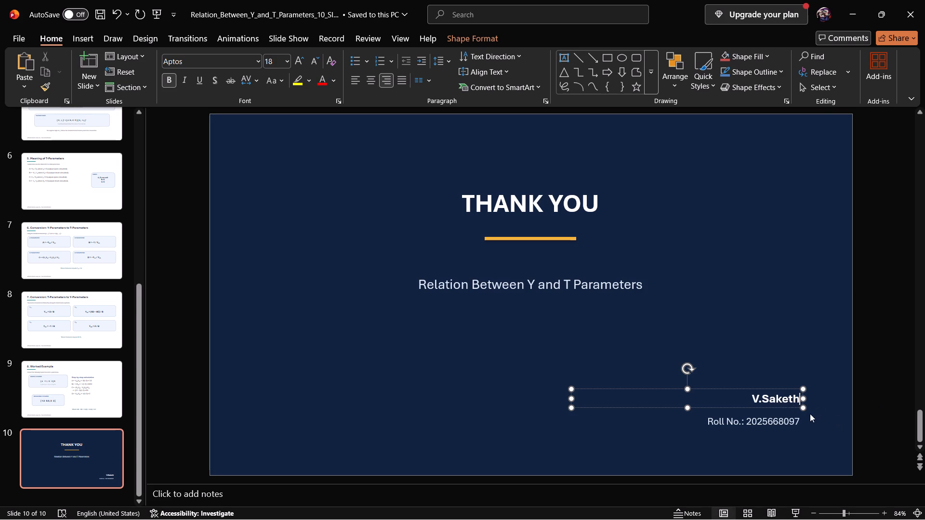
Delete the old roll number line on the Thank You slide and enter the new presenter's roll number in a new text box.
left_click(801, 423)
key("BackSpace")
key("BackSpace")
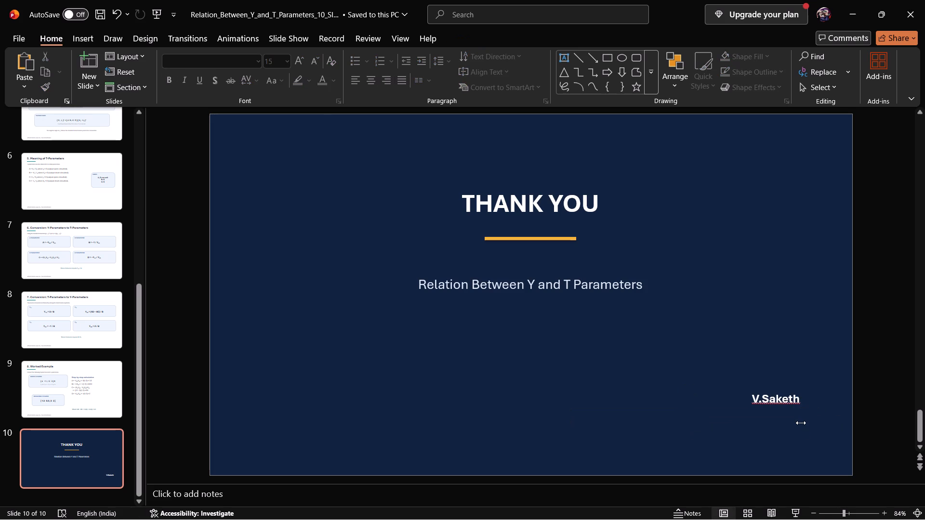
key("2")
left_click(801, 423)
double_click(789, 416)
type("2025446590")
Set the font colour of the new roll number text on the Thank You slide to white.
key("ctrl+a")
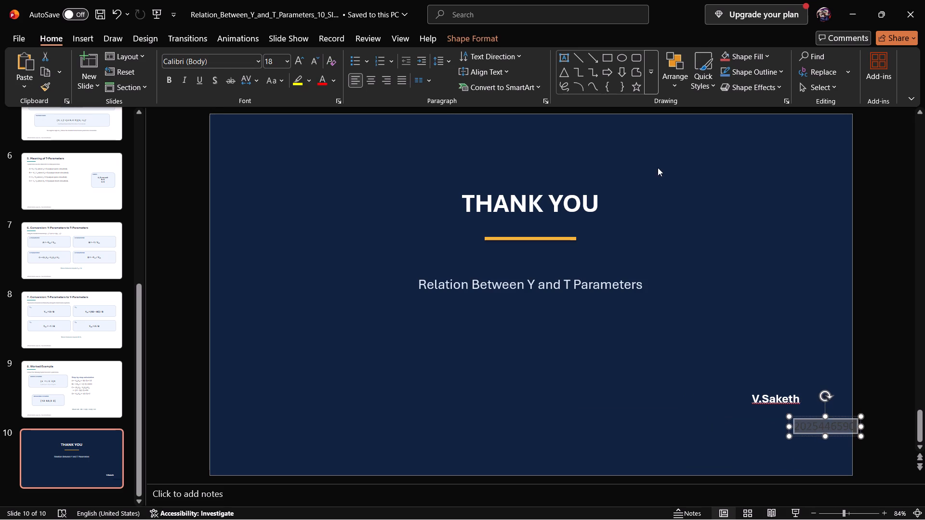
left_click(334, 80)
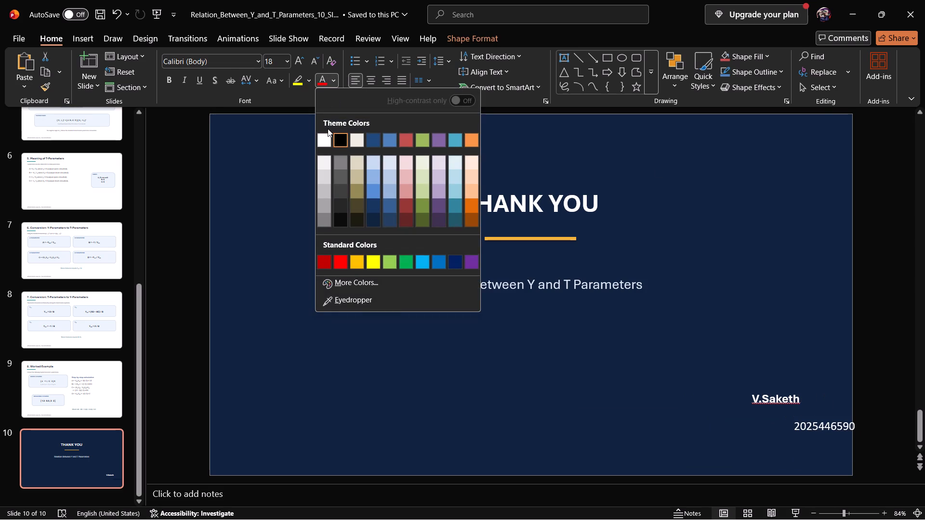
left_click(328, 129)
left_click(740, 431)
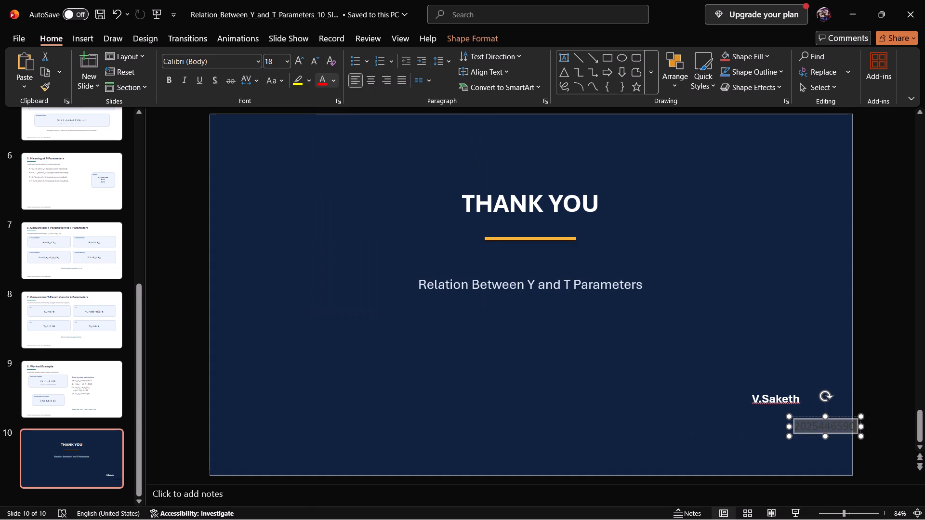
left_click(330, 87)
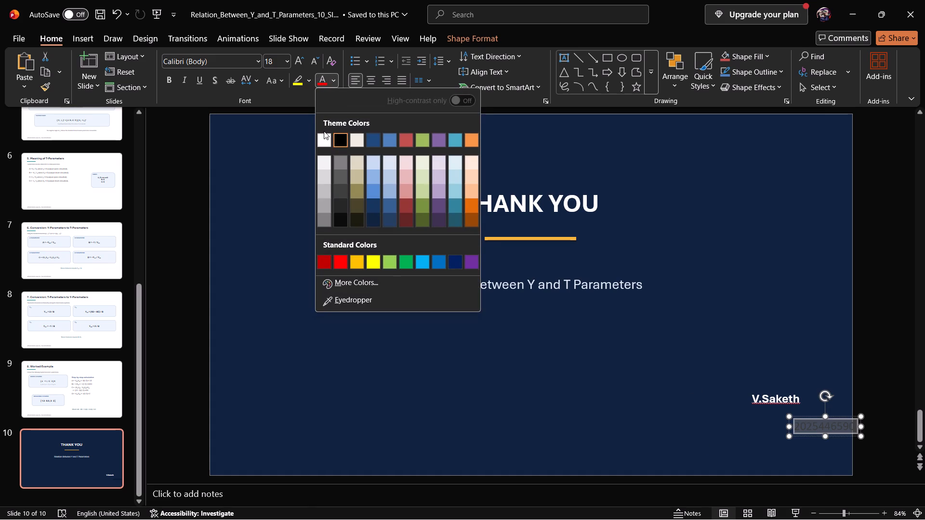
left_click(325, 139)
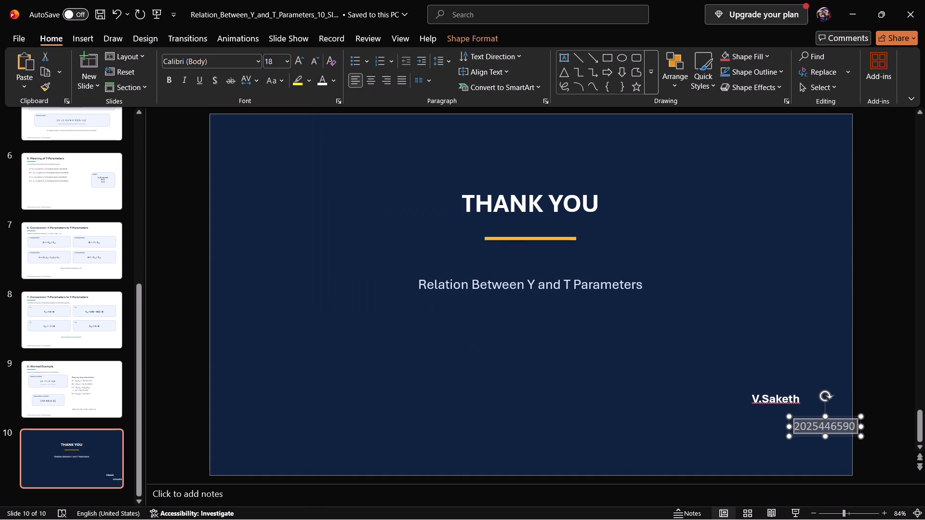
Move the roll number text box on the Thank You slide directly beneath the presenter's name.
left_click(732, 427)
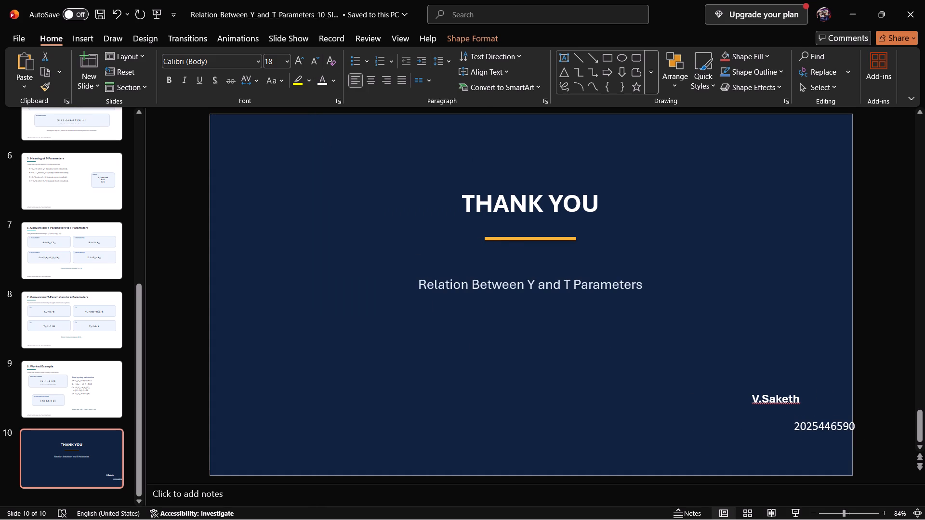
left_click_drag(811, 416, 775, 411)
left_click_drag(775, 411, 769, 411)
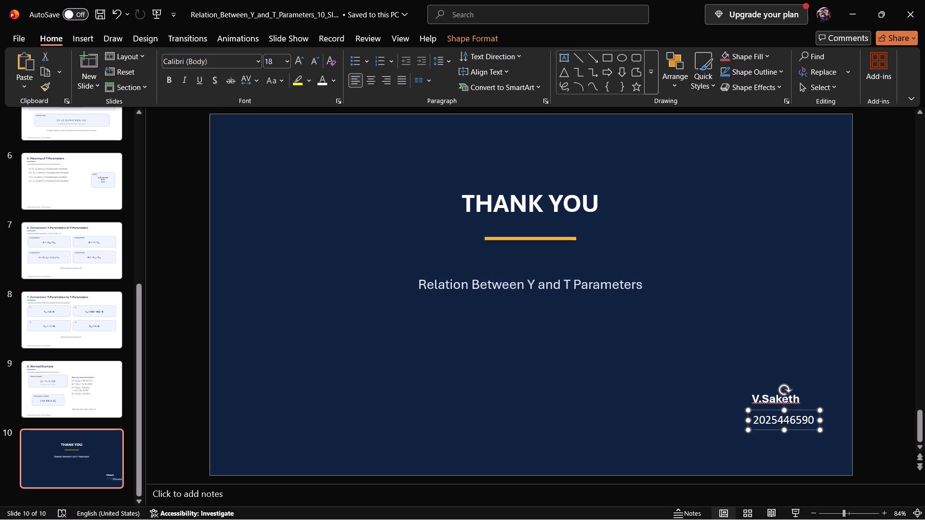
scroll(86, 286, "up", 11)
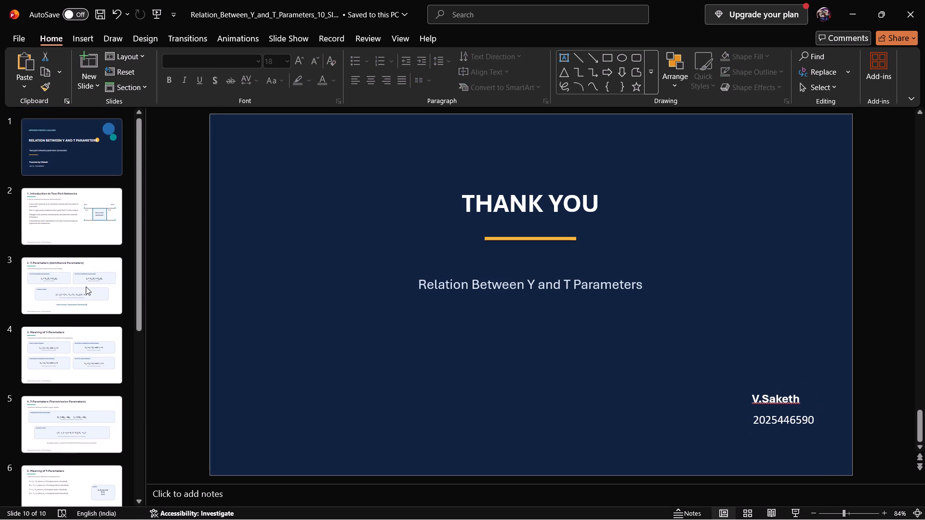
Save the edited Y and T parameters presentation.
key("ctrl+s")
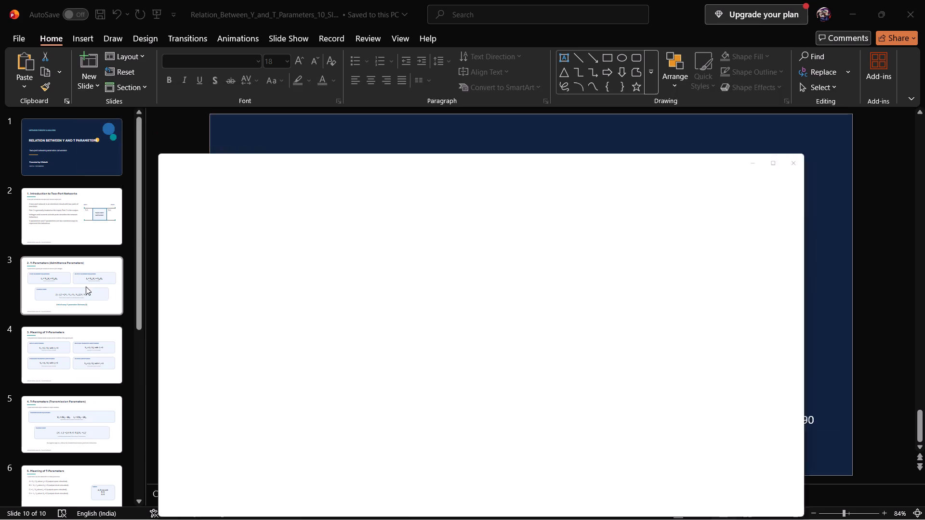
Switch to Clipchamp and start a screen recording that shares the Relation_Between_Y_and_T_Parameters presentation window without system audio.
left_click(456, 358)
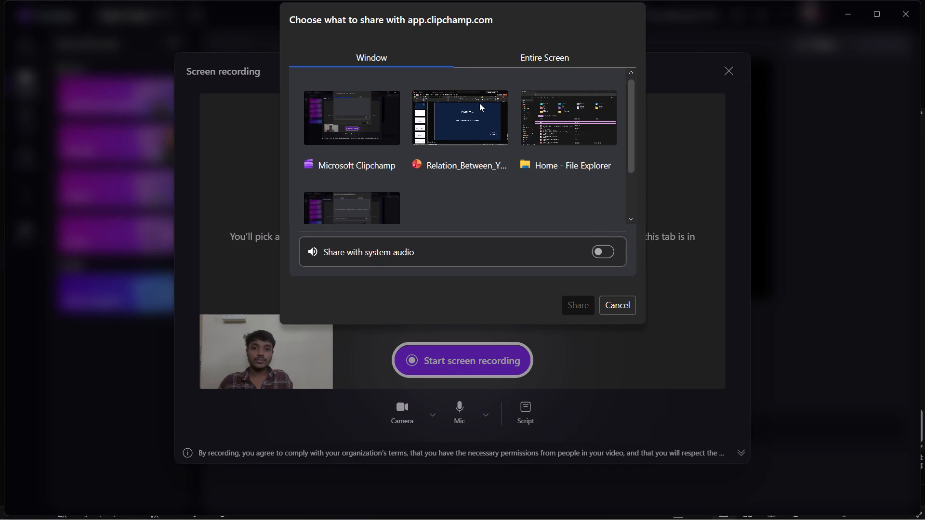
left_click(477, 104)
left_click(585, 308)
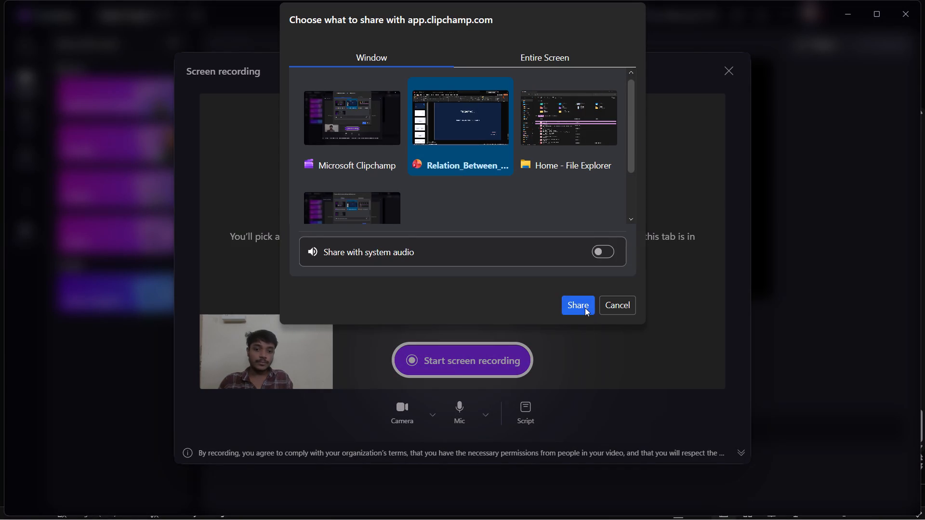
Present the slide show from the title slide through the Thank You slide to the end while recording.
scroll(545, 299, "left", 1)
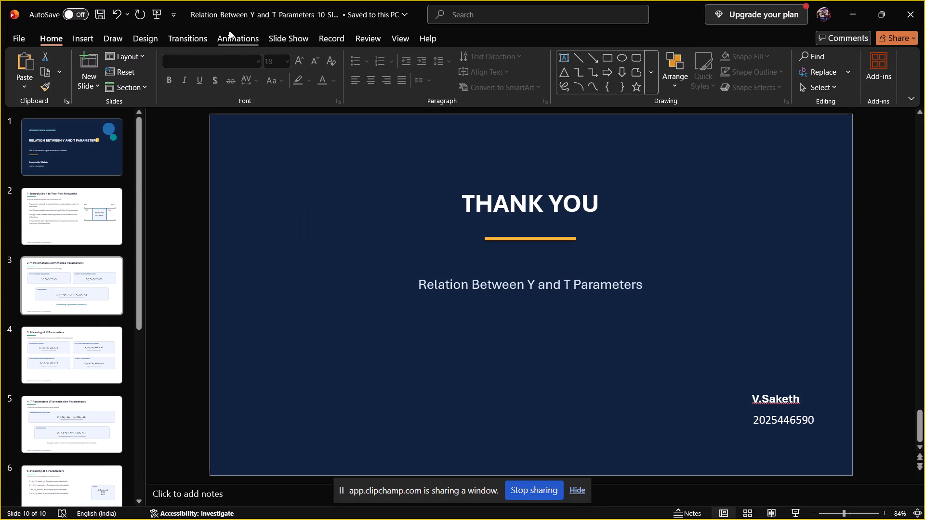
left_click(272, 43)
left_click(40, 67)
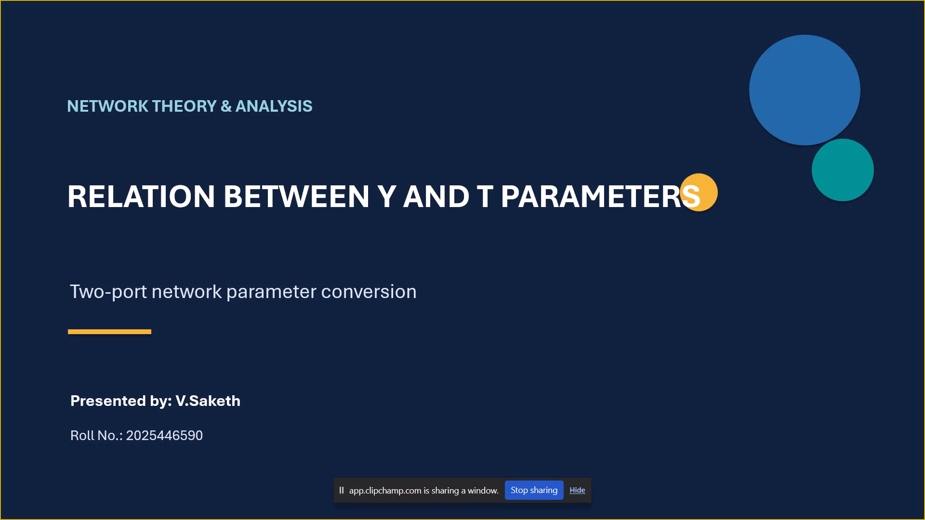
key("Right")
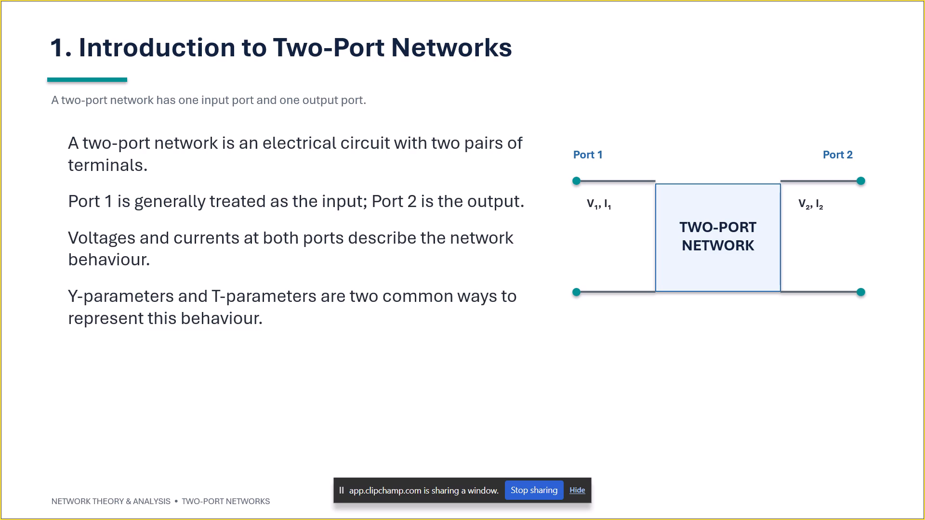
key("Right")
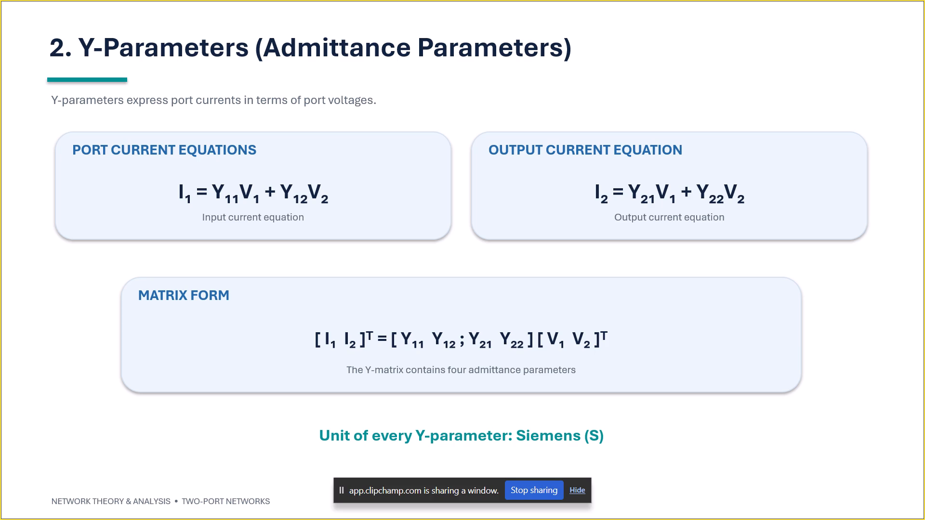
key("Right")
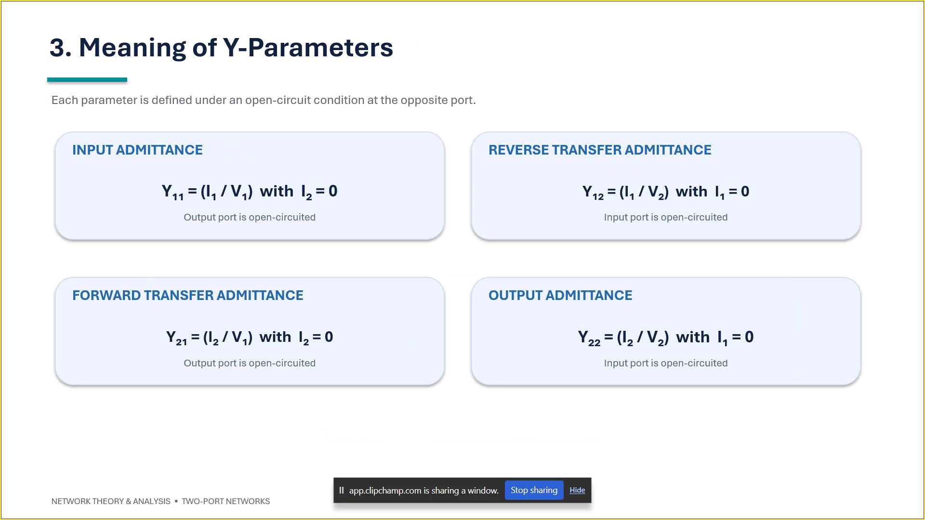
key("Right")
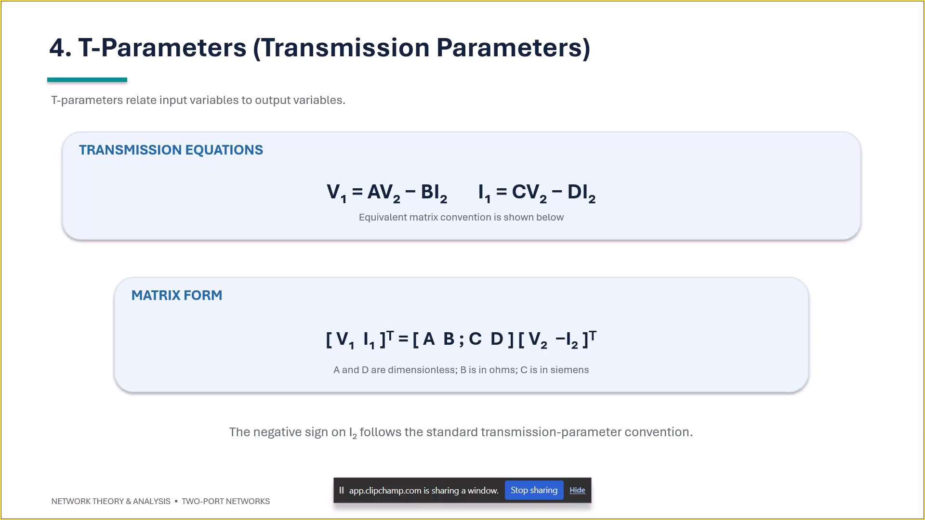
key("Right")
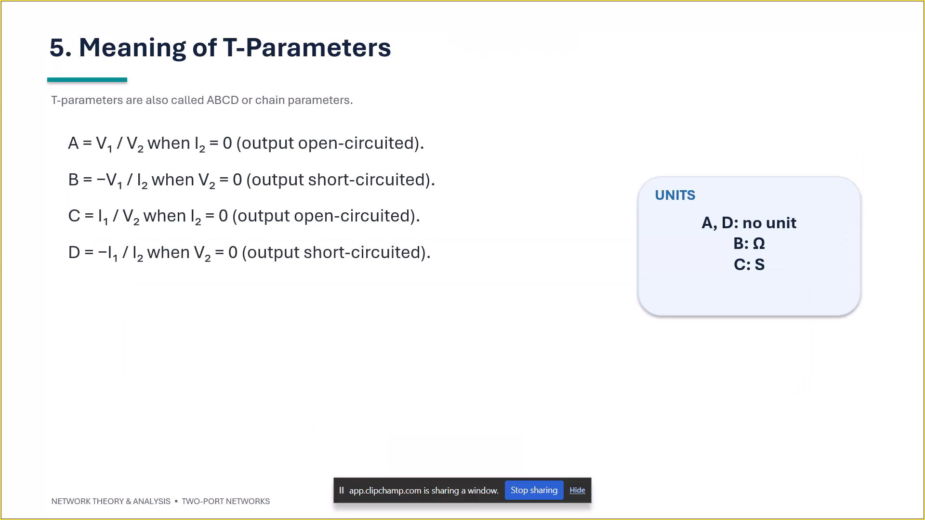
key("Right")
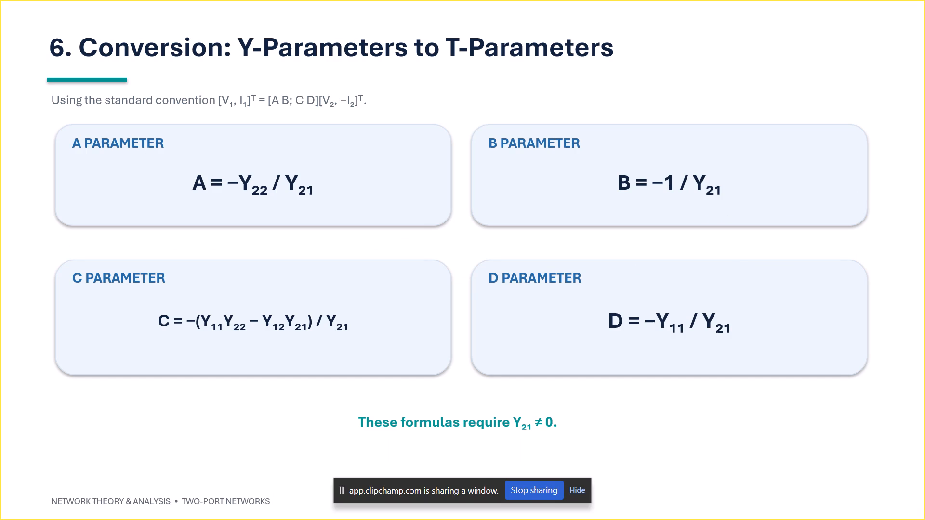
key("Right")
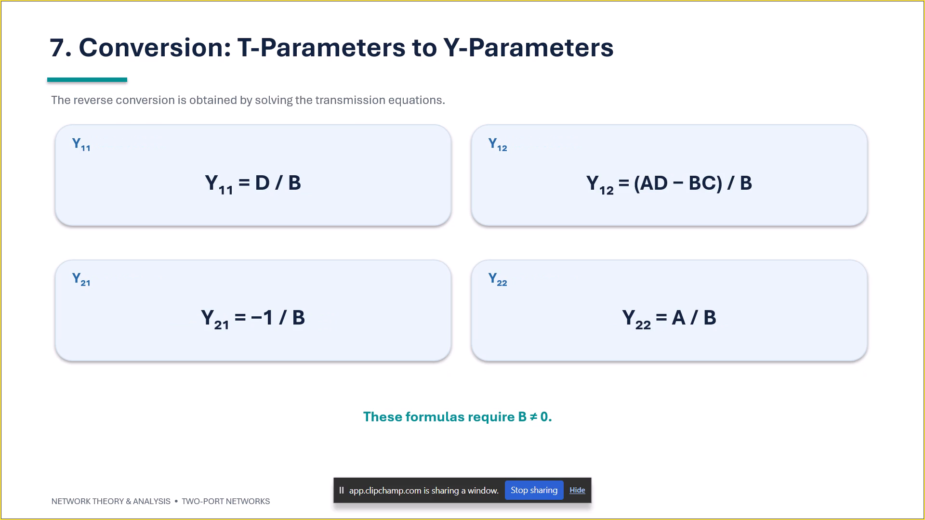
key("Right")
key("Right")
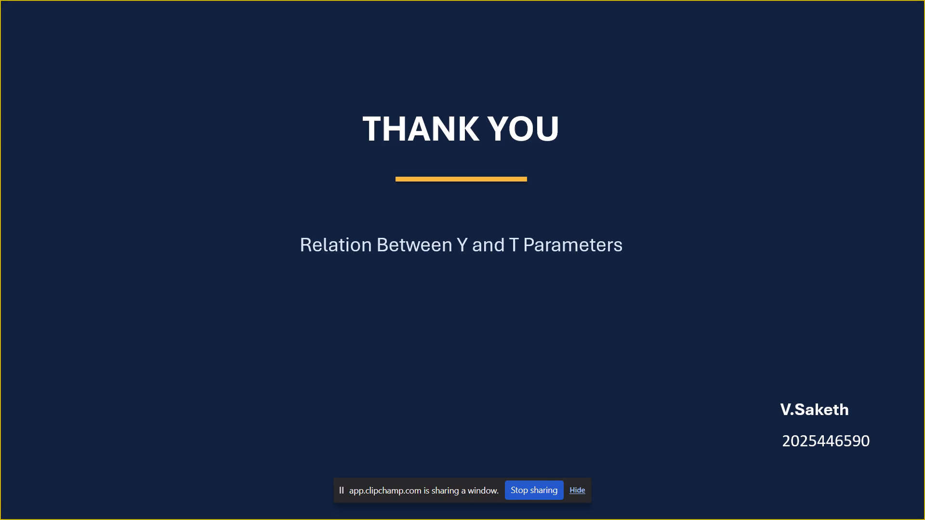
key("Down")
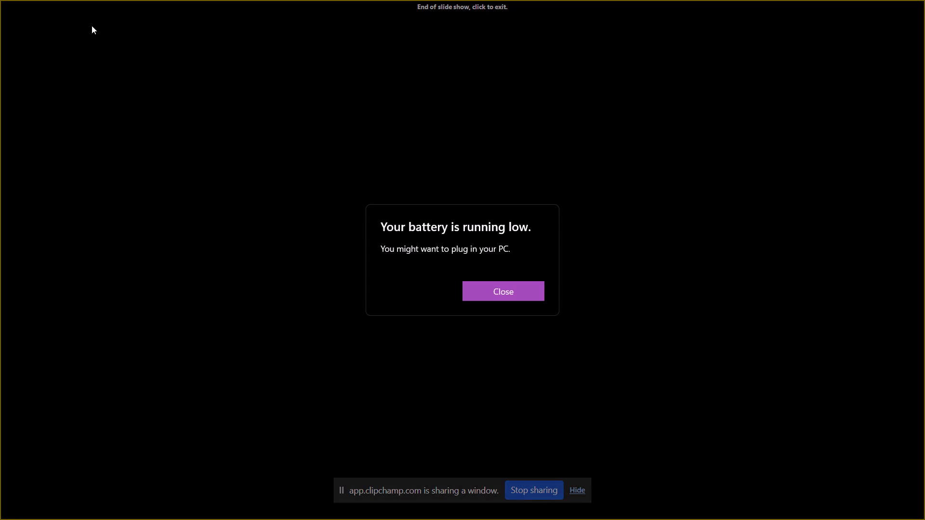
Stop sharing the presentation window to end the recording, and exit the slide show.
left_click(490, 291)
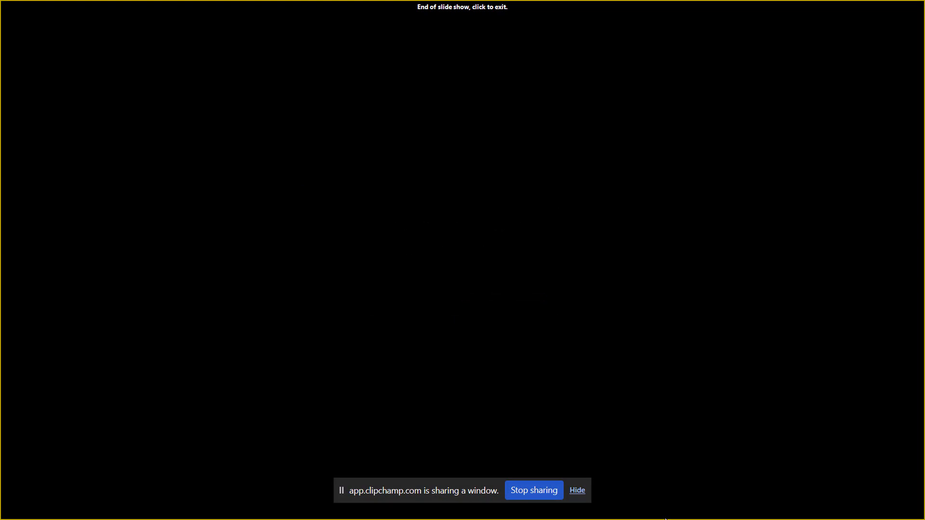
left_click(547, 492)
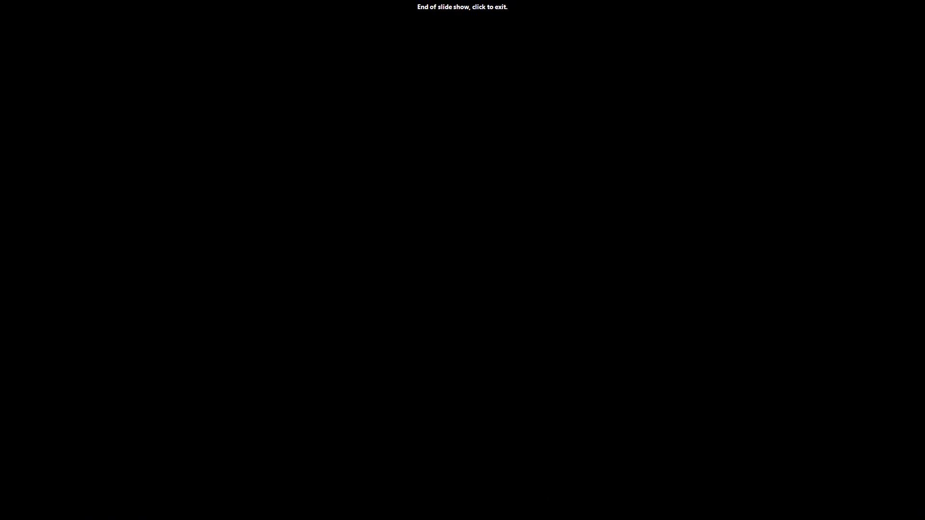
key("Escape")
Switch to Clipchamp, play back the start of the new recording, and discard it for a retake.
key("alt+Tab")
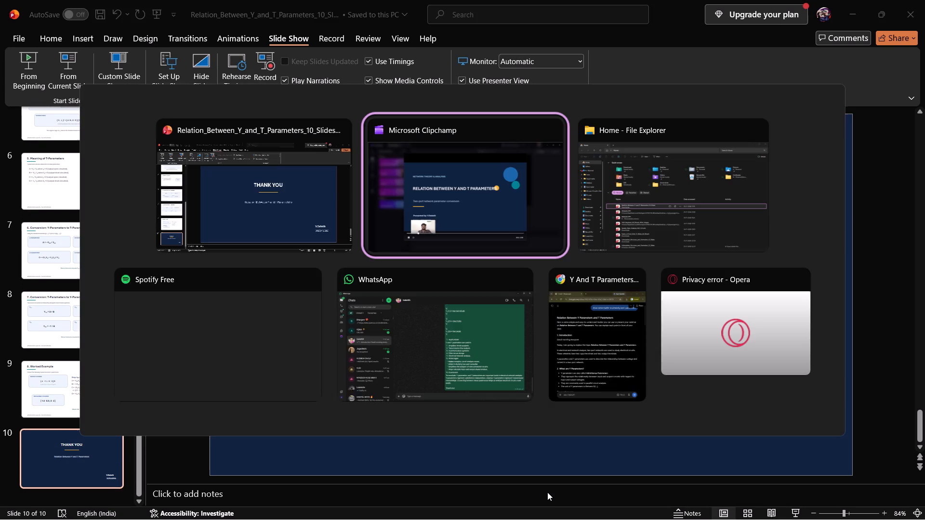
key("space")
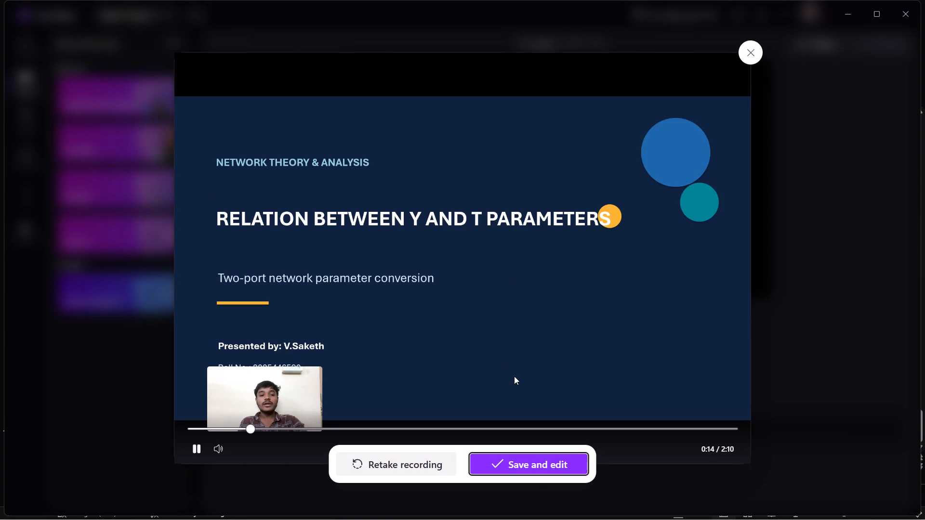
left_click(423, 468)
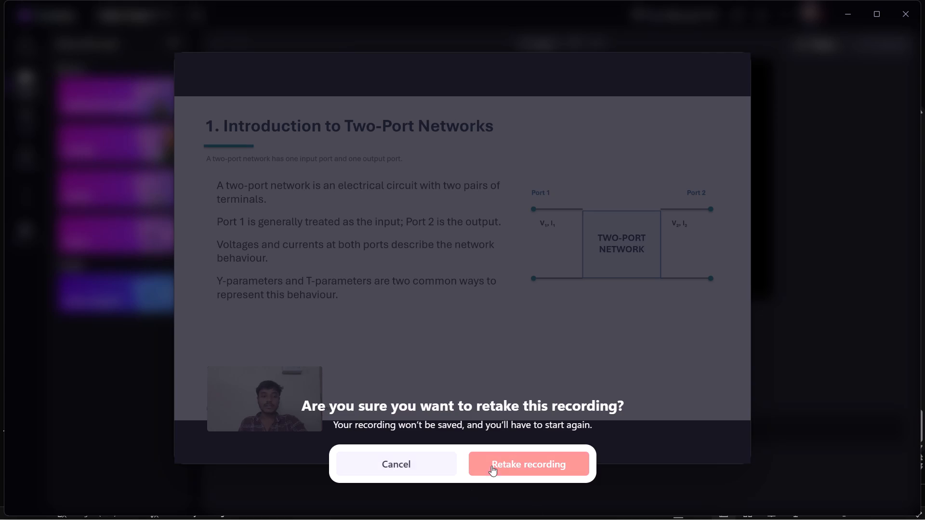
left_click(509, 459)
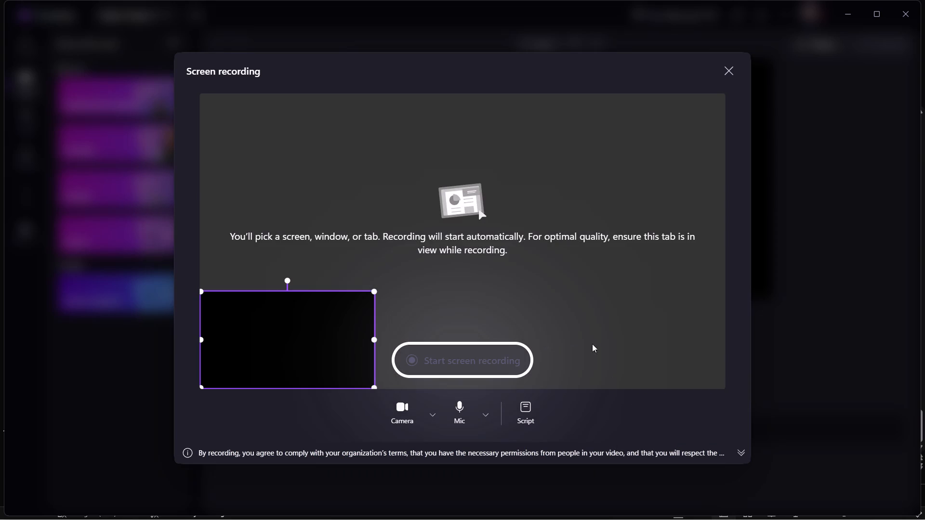
Shrink the camera overlay in the lower-left corner of the recording preview to just under a quarter of its width.
left_click_drag(375, 289, 365, 299)
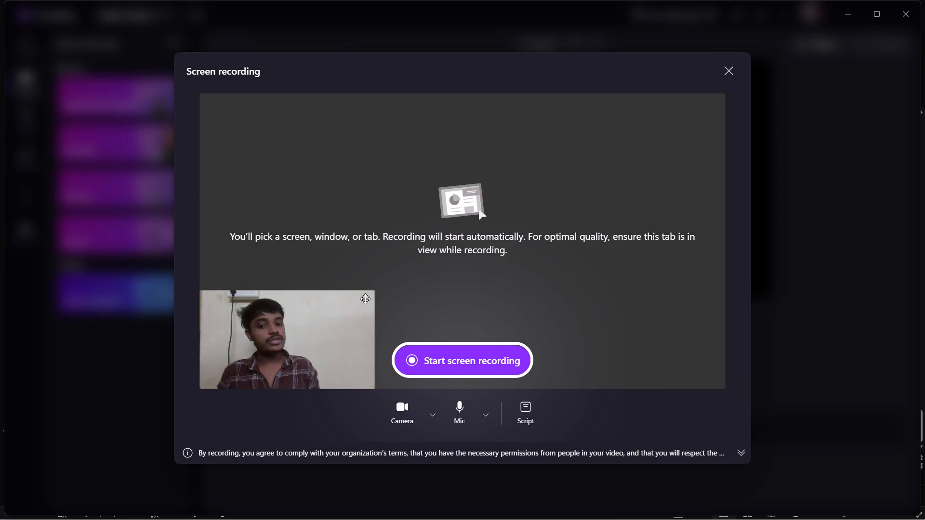
left_click_drag(365, 299, 365, 299)
left_click(365, 299)
left_click_drag(373, 293, 332, 330)
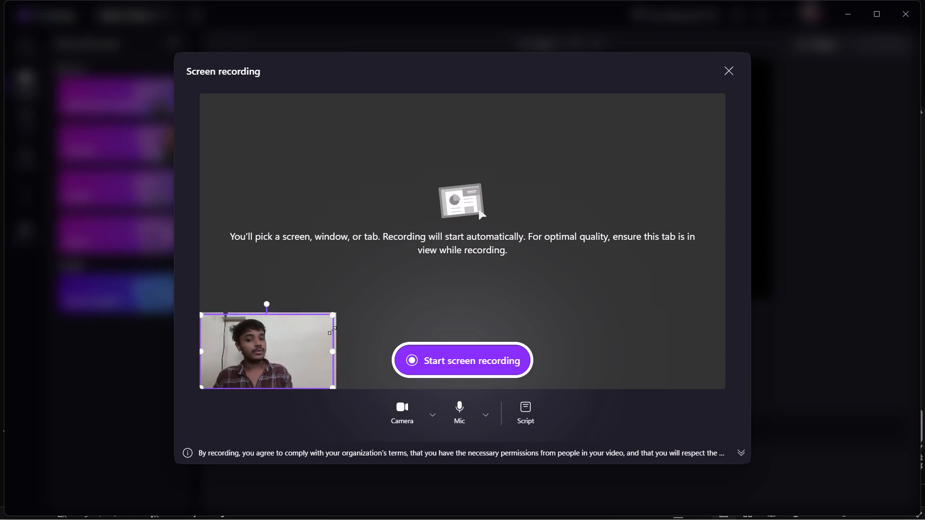
left_click_drag(332, 330, 327, 334)
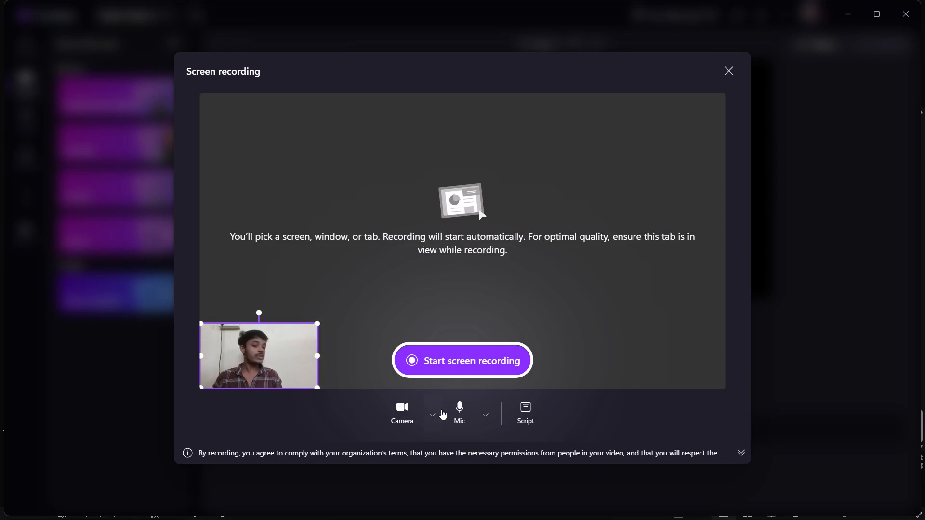
Start a new screen recording that shares the Relation_Between_Y_and_T_Parameters presentation window without system audio.
left_click(459, 357)
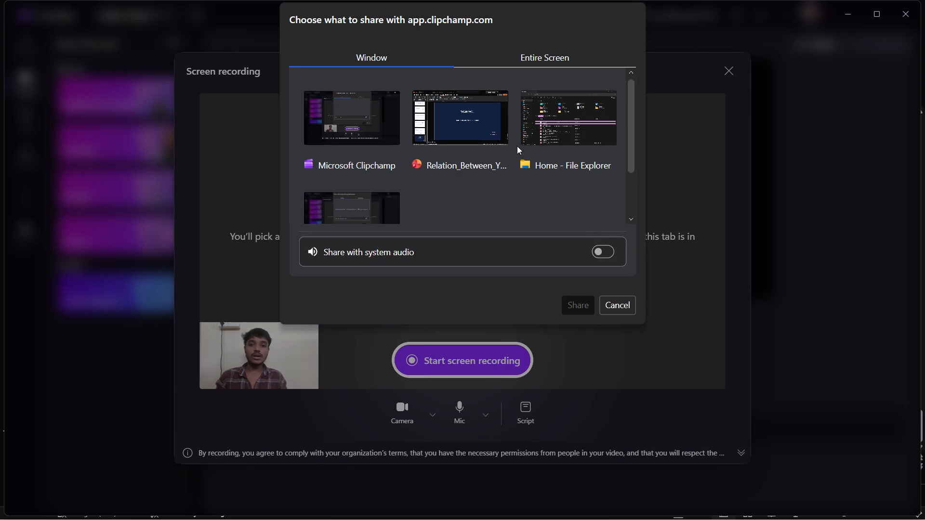
left_click(443, 114)
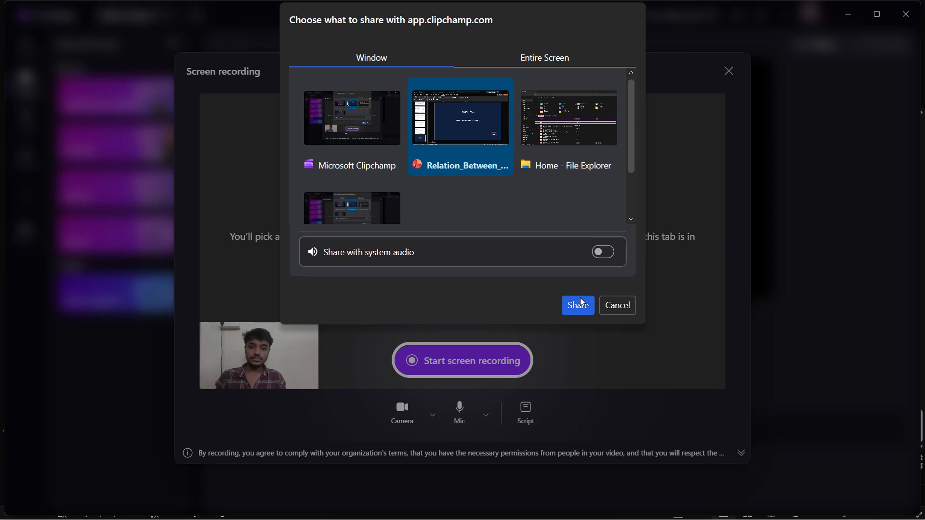
left_click(579, 302)
Present the slide show from the title slide through section 6, Conversion: Y-Parameters to T-Parameters, while recording.
key("alt+Tab")
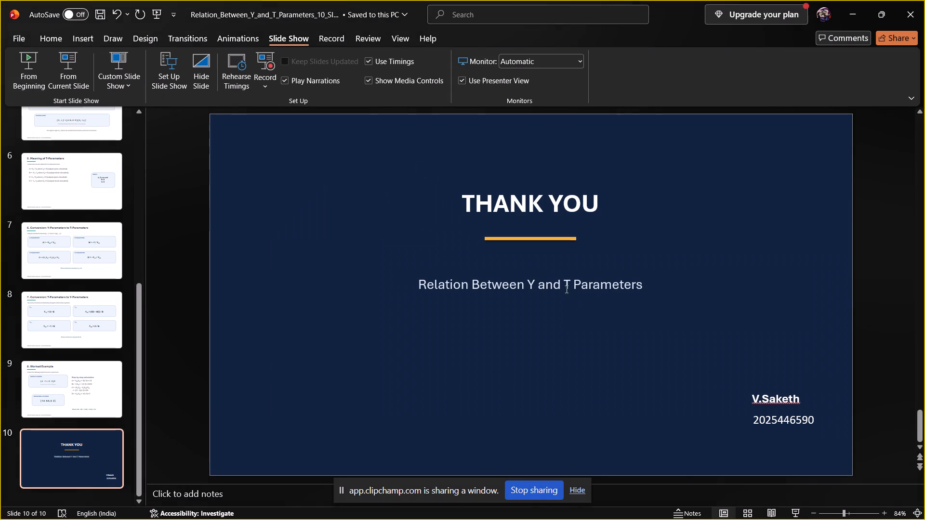
left_click(30, 82)
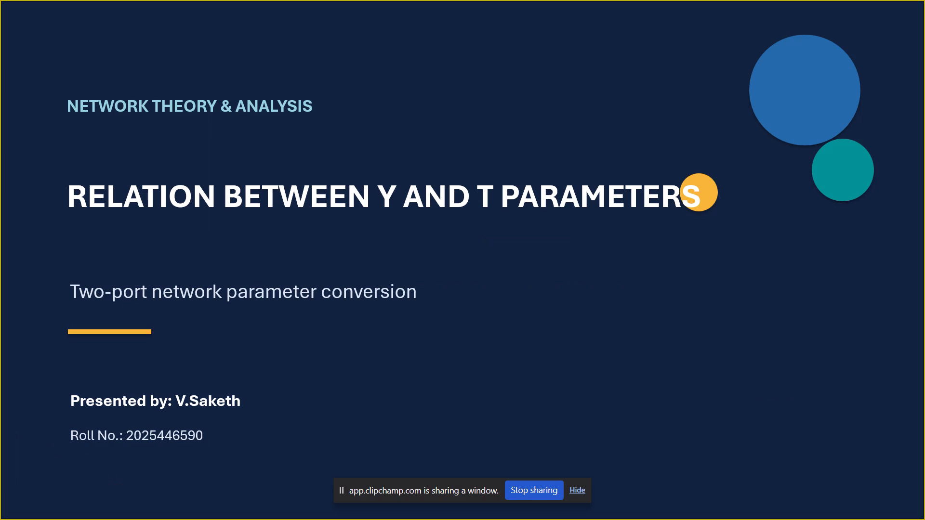
key("Right")
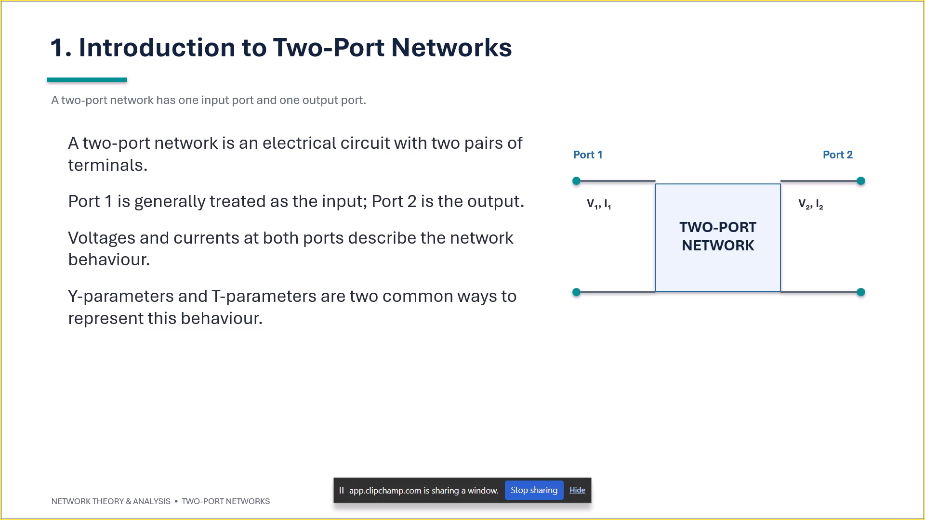
key("Right")
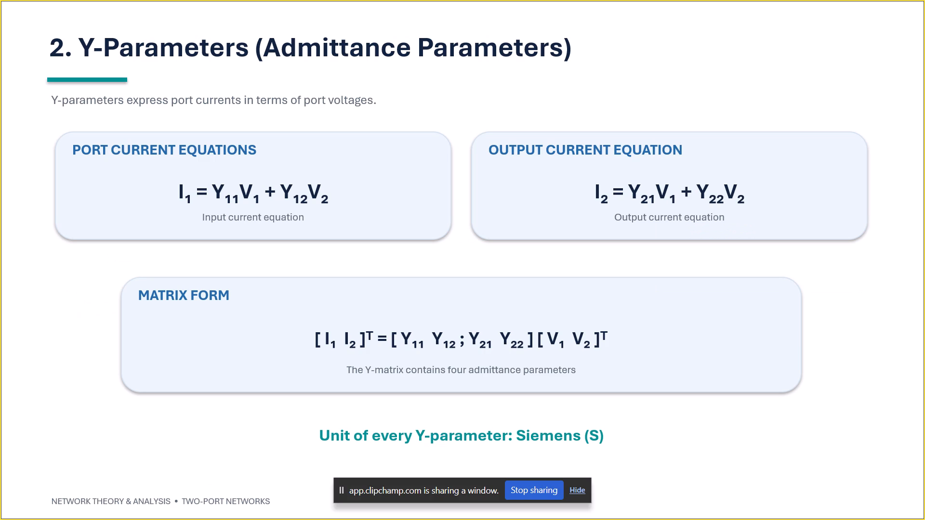
key("Right")
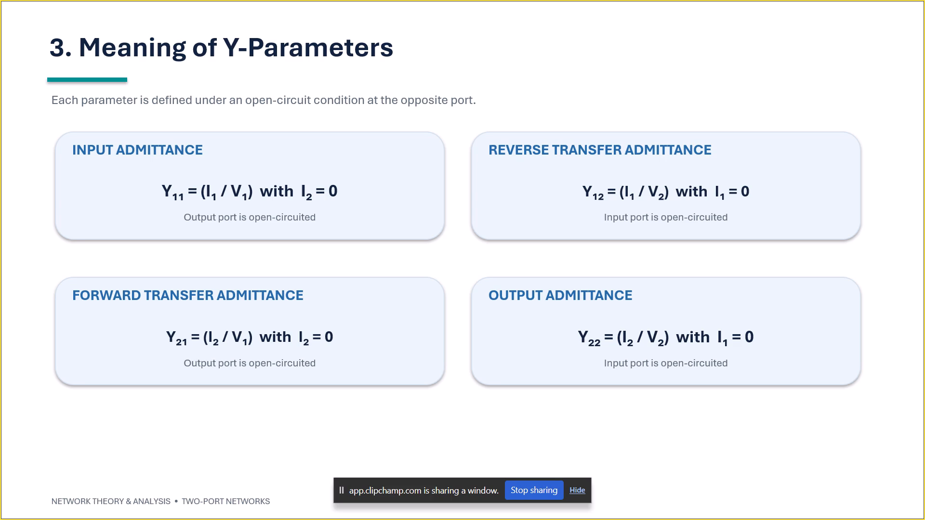
key("Right")
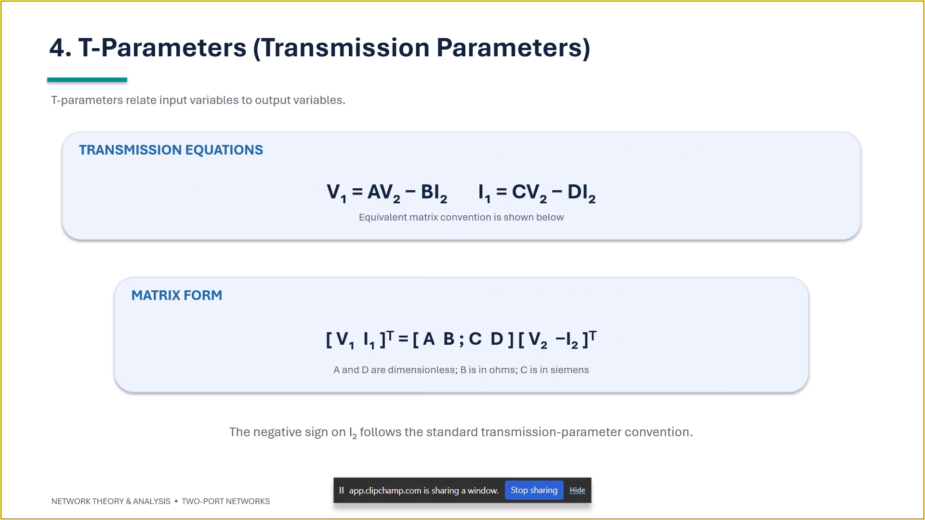
key("Right")
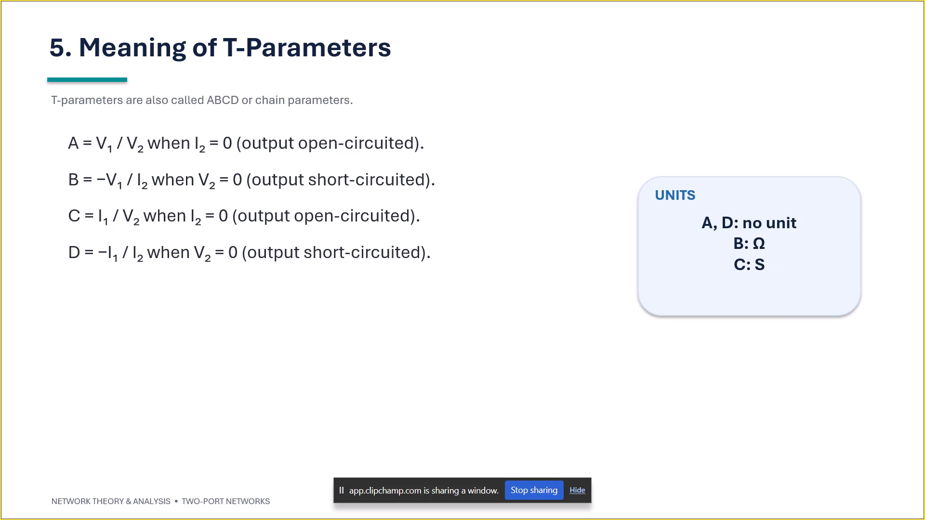
key("Right")
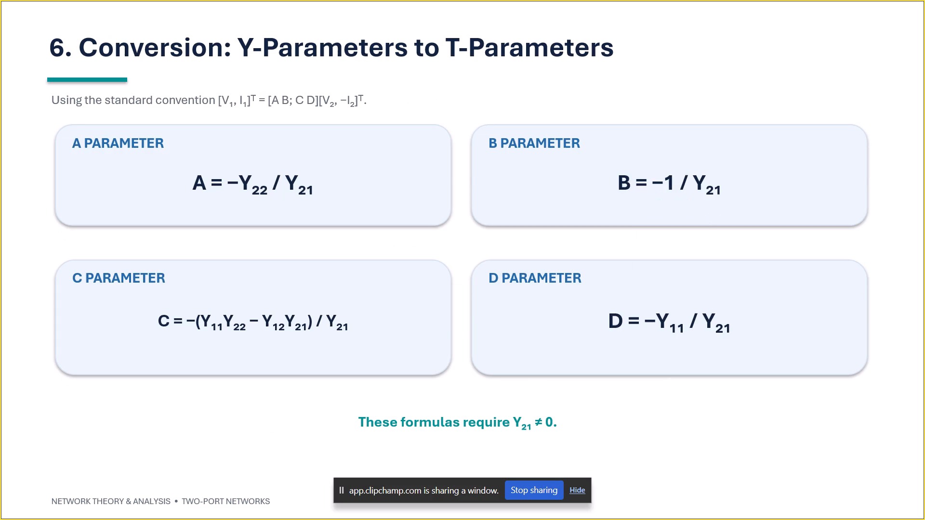
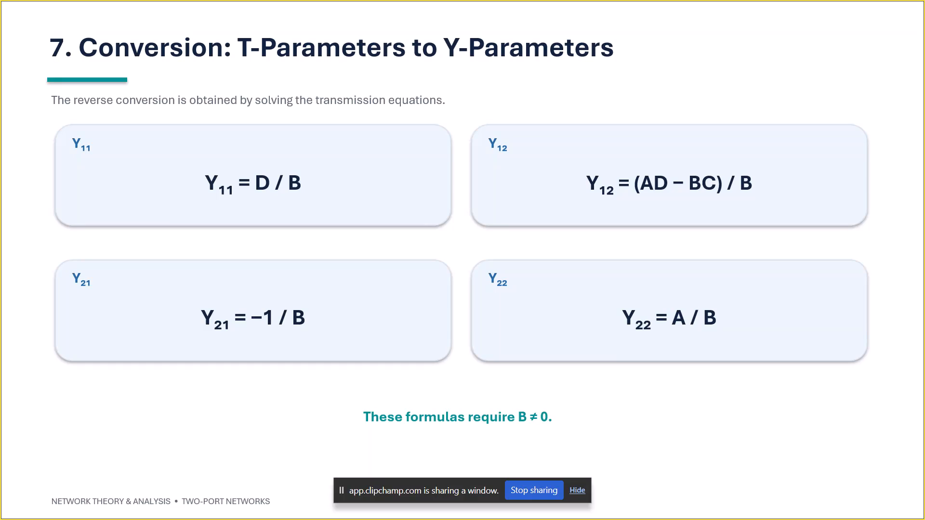
Present the Worked Example and Thank You slides, stop sharing the window, and end the slide show.
key("Right")
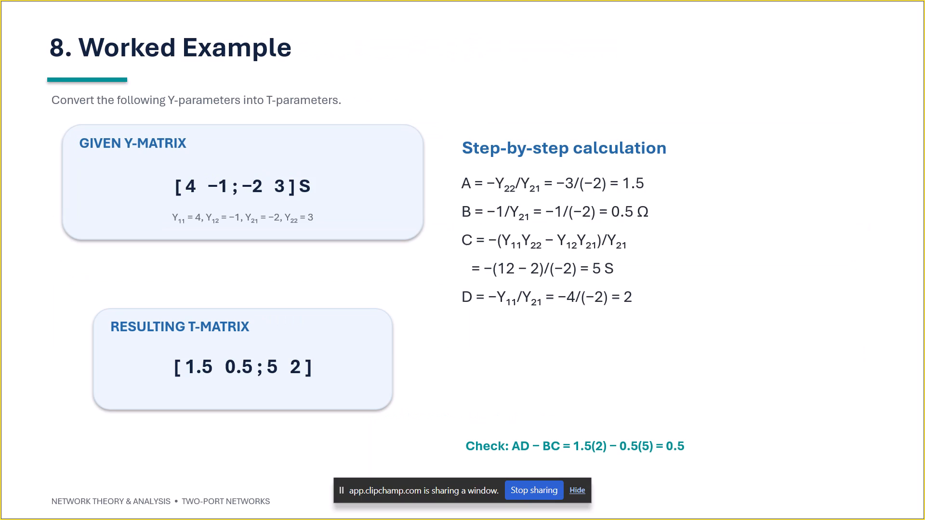
key("Right")
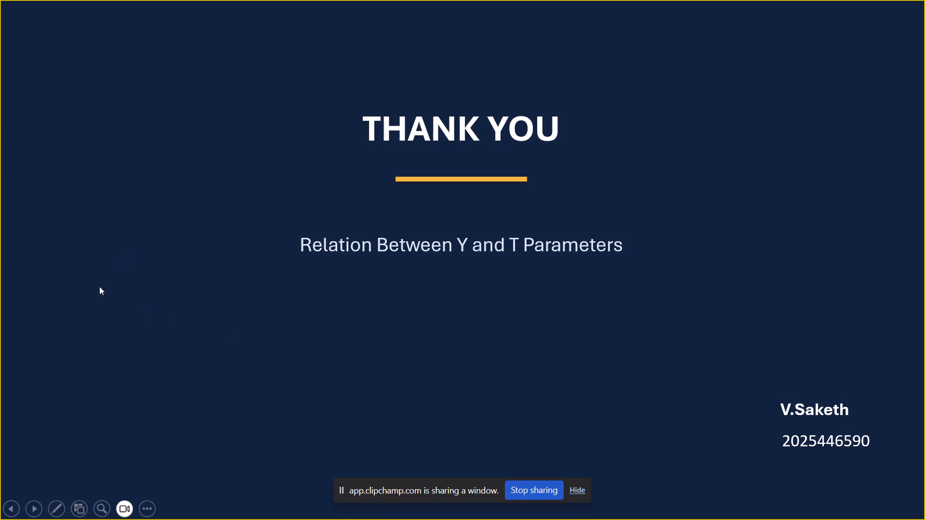
left_click(524, 491)
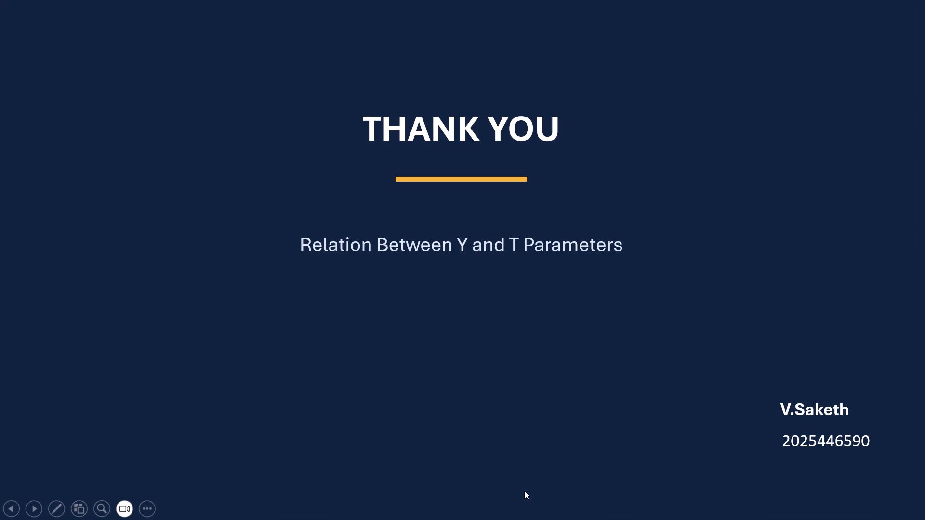
key("Escape")
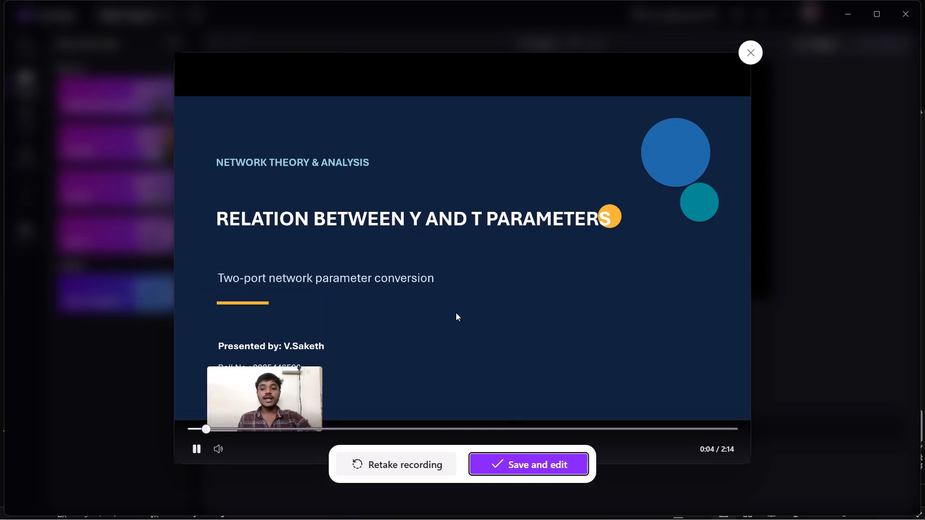
Save the finished recording and open it for editing.
left_click(511, 459)
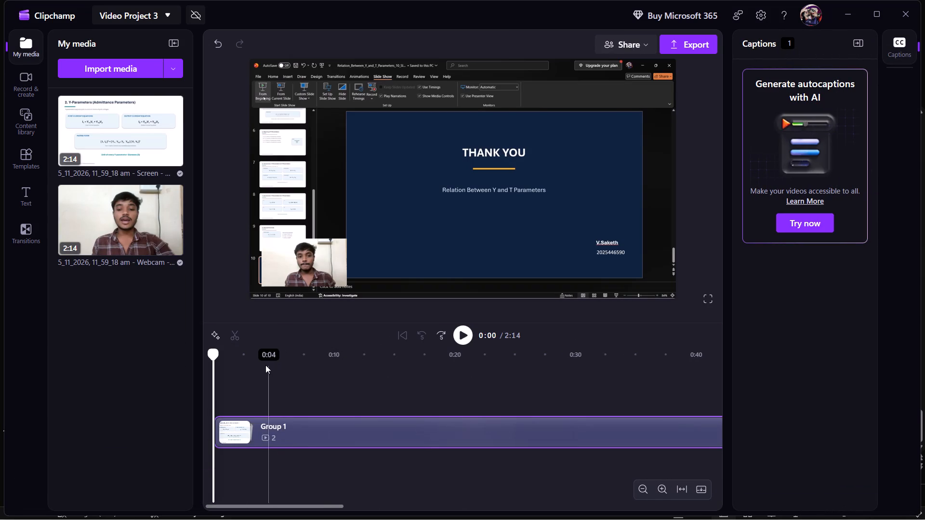
Play back the opening of the saved recording in the editor, collapsing the captions pane for a wider preview.
left_click(462, 334)
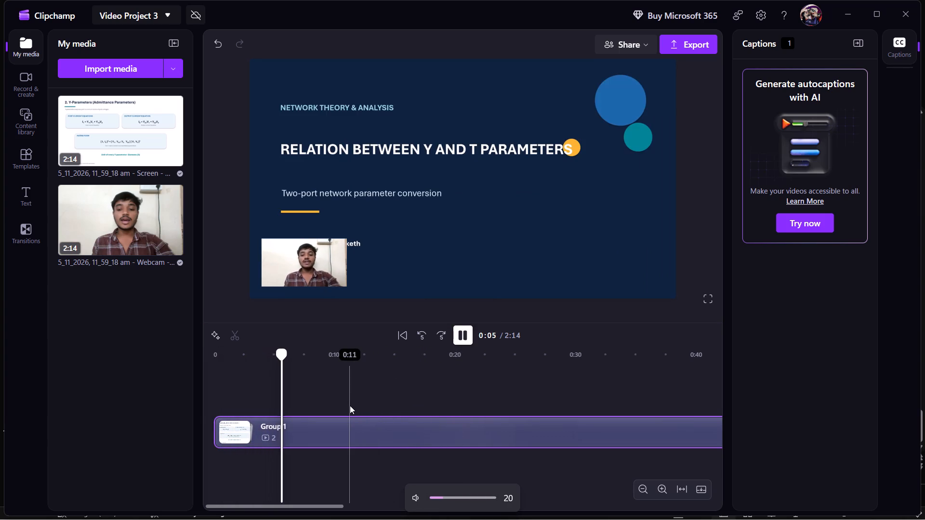
left_click(318, 419)
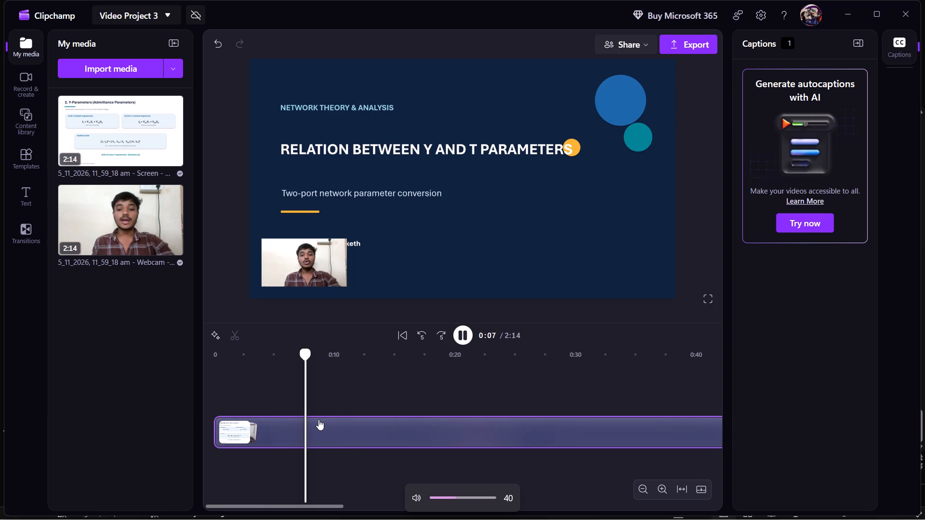
left_click(233, 434)
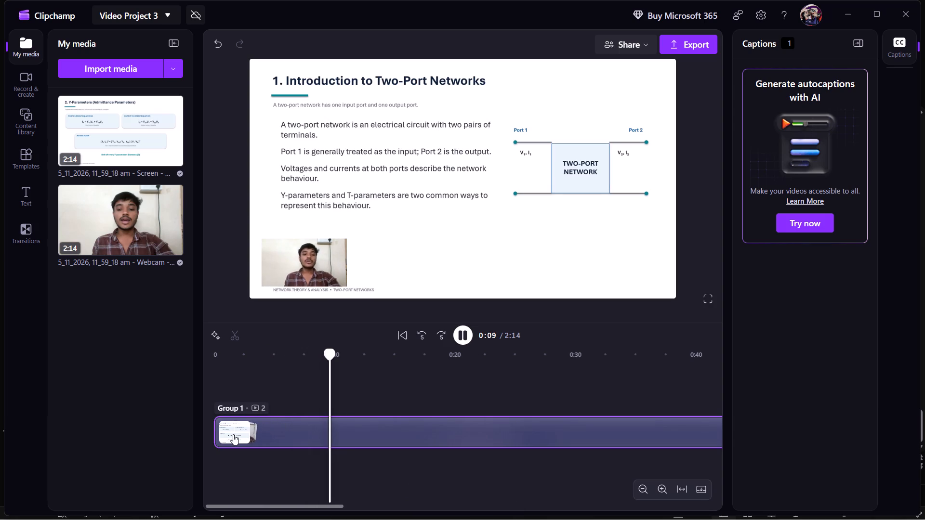
double_click(353, 410)
triple_click(340, 429)
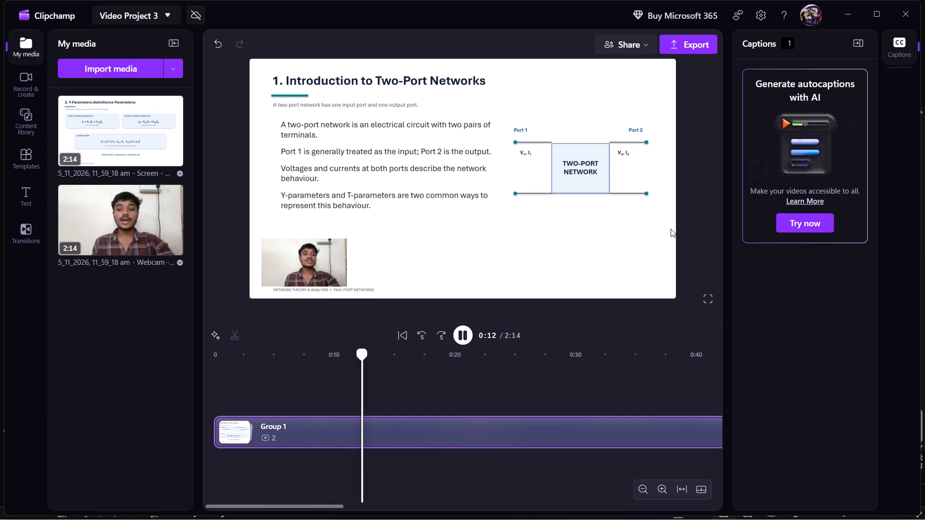
left_click(859, 44)
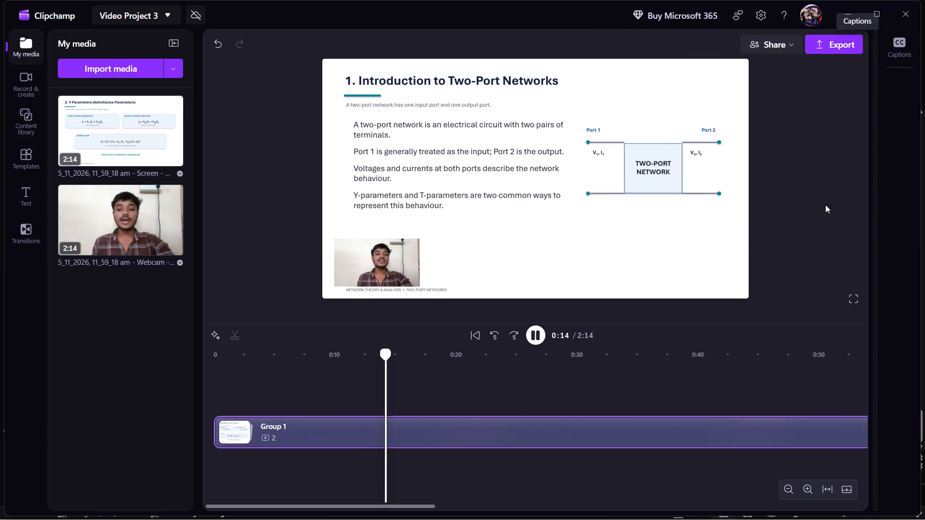
left_click(770, 434)
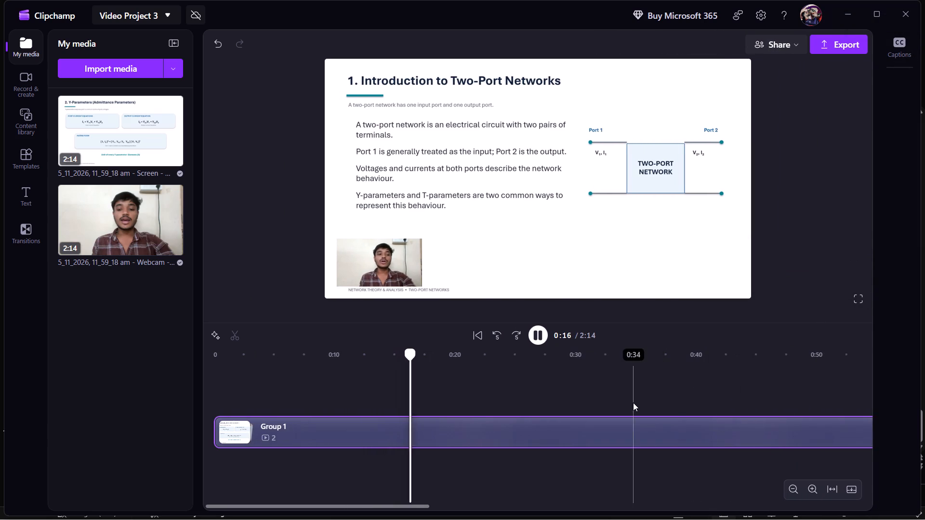
left_click_drag(264, 435, 238, 438)
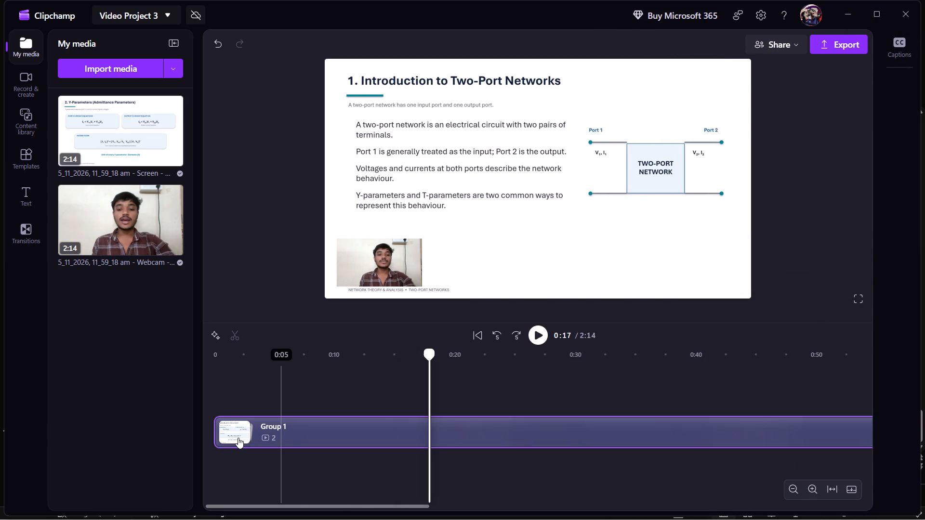
left_click(238, 438)
left_click(253, 429)
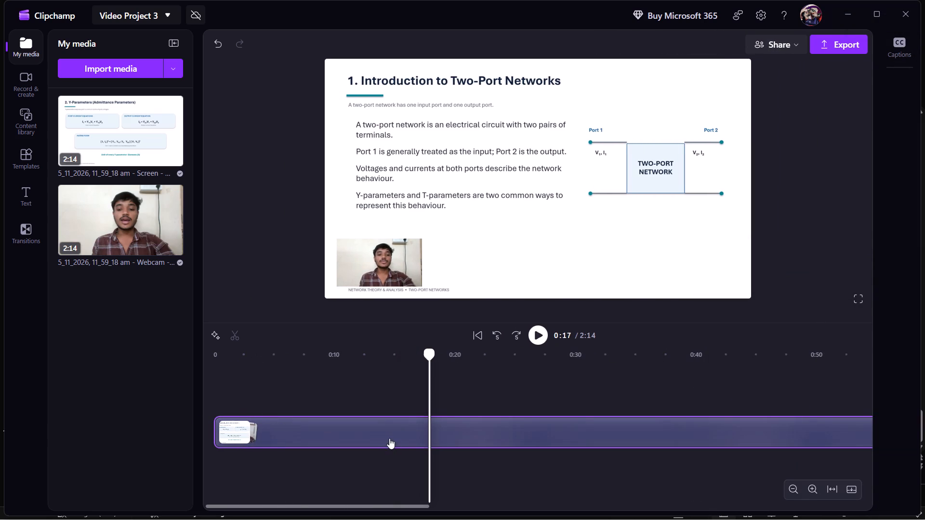
Fit the whole recording on the timeline and review it at the start and at several points through its closing slides.
left_click(850, 494)
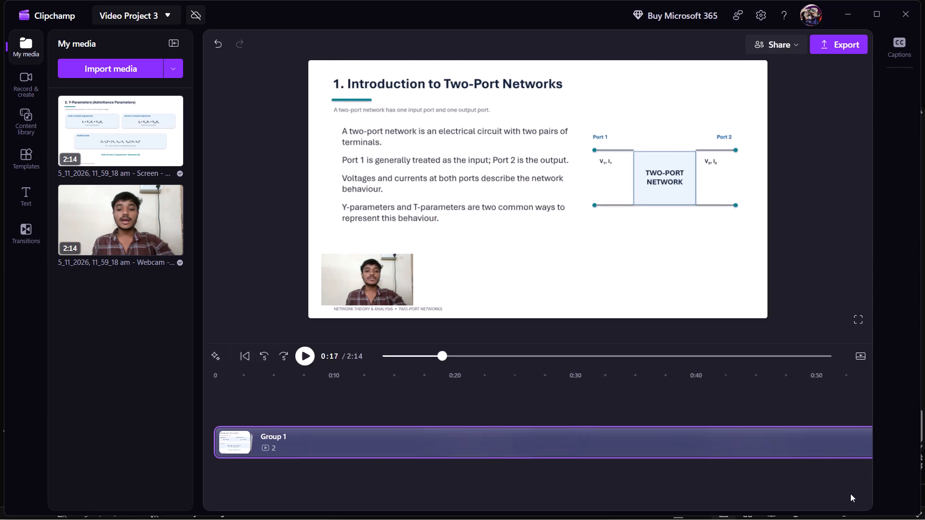
left_click(856, 495)
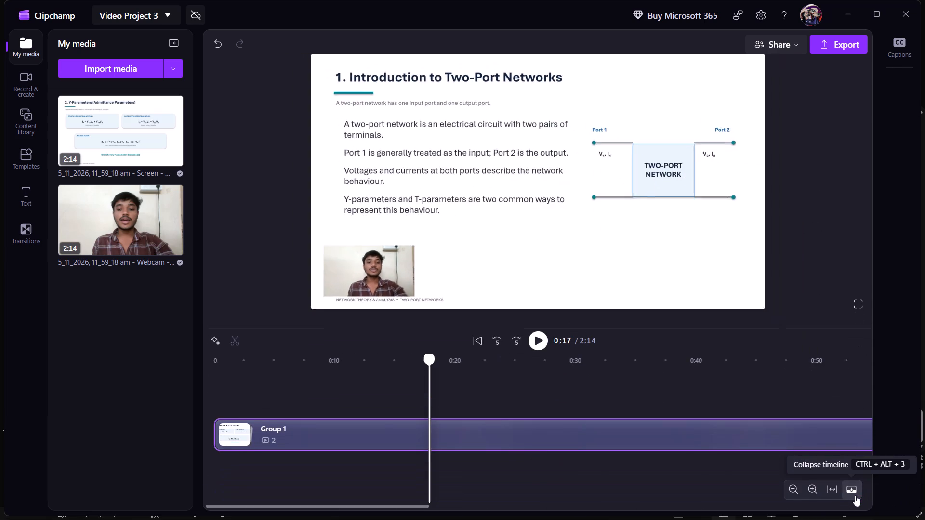
left_click(837, 492)
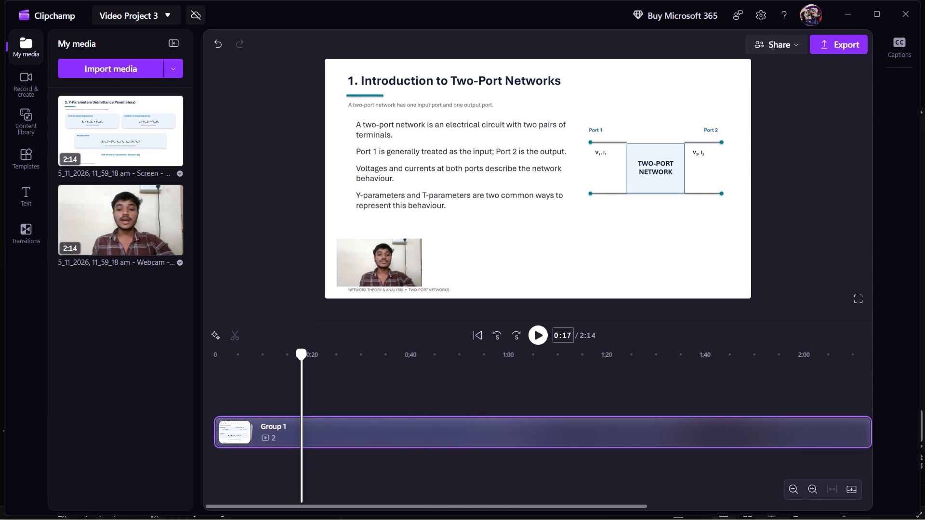
left_click(533, 337)
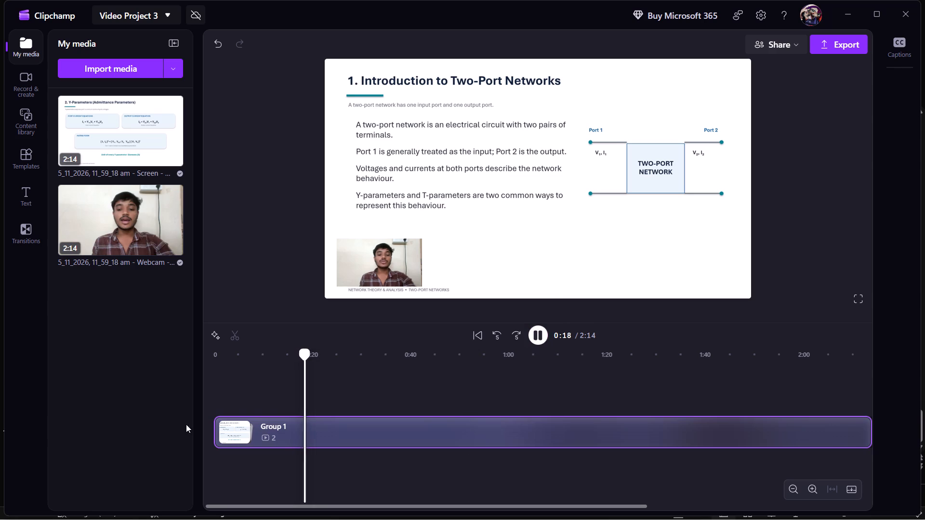
left_click(231, 425)
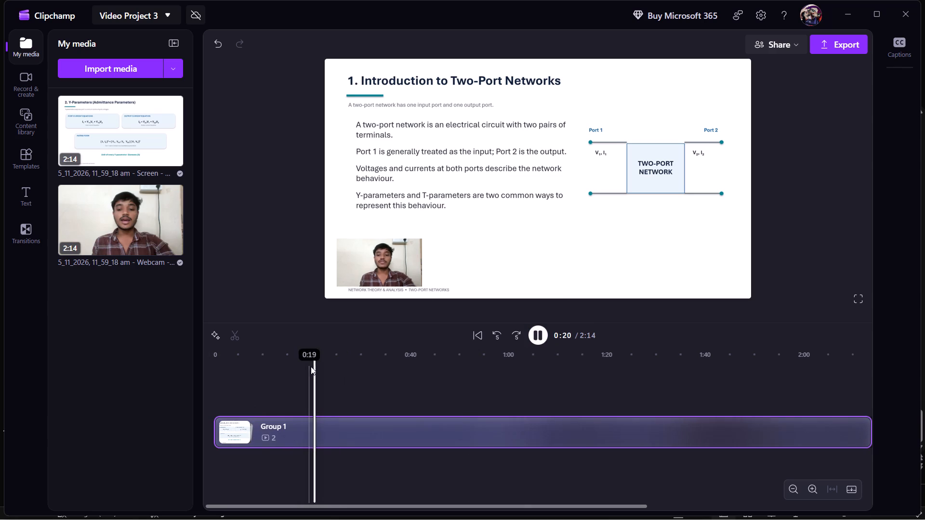
left_click(217, 376)
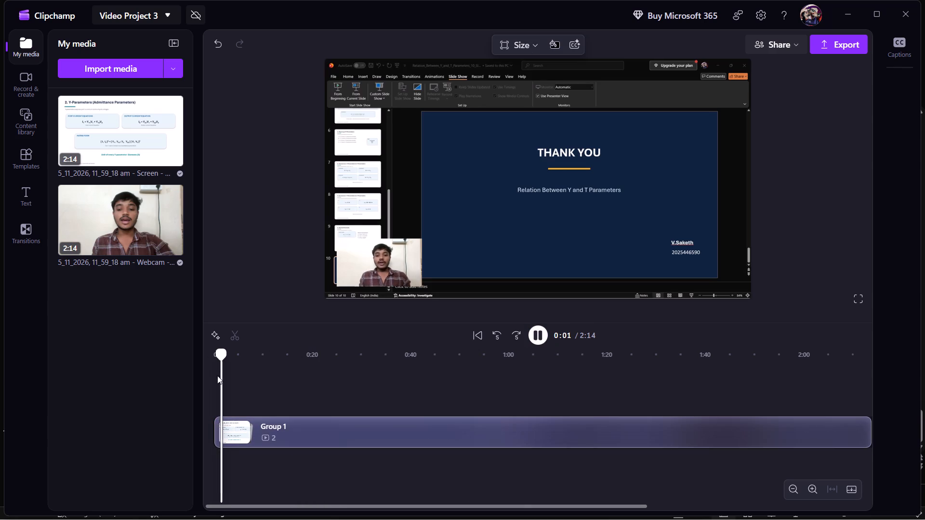
left_click(686, 398)
left_click(765, 386)
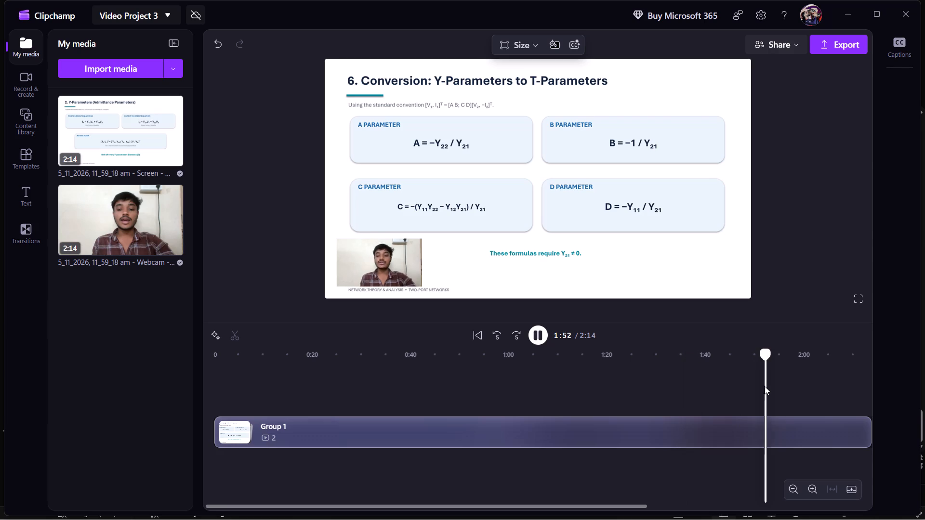
left_click(812, 379)
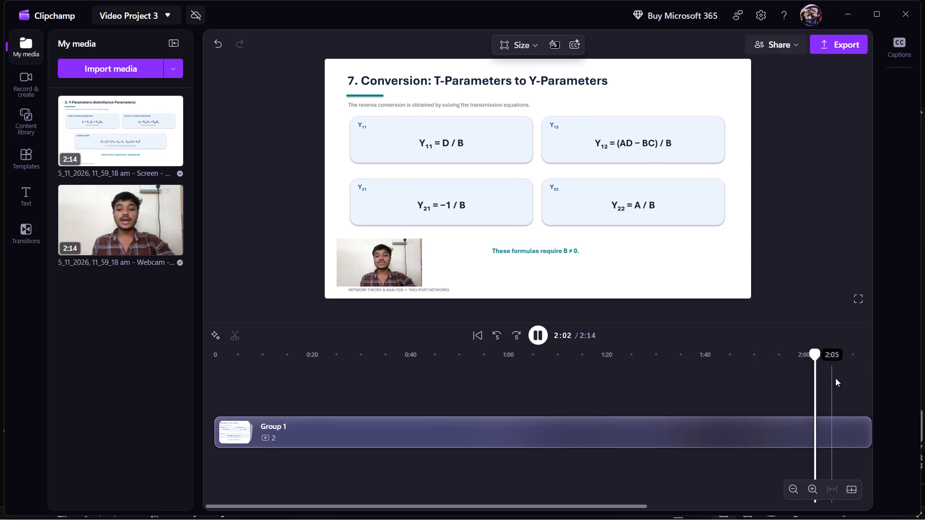
left_click(839, 378)
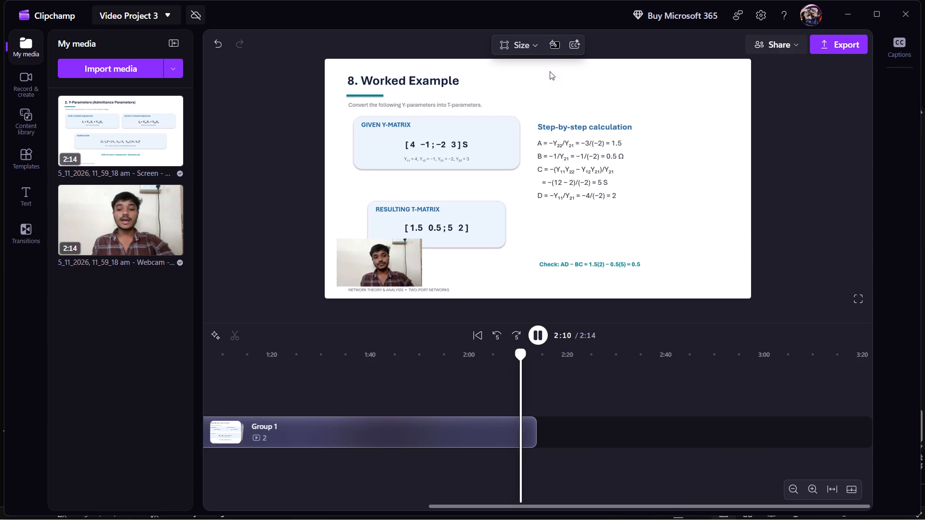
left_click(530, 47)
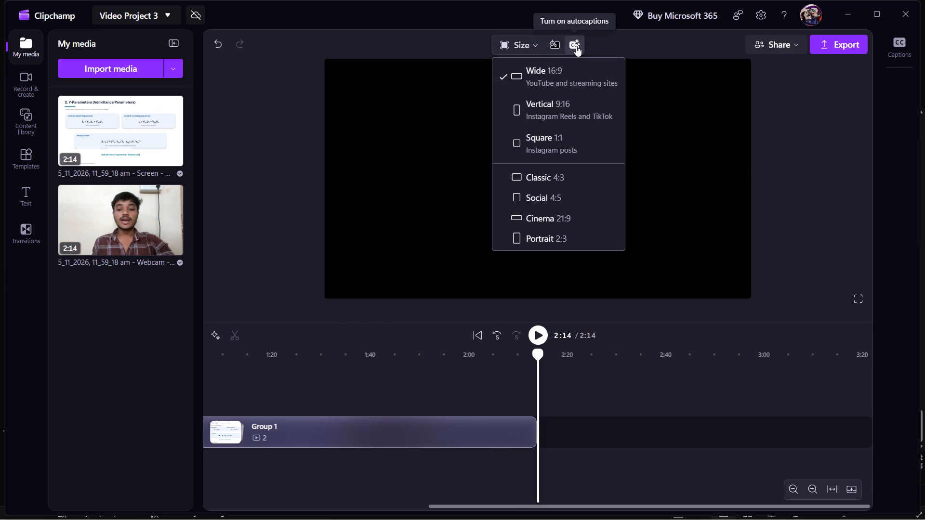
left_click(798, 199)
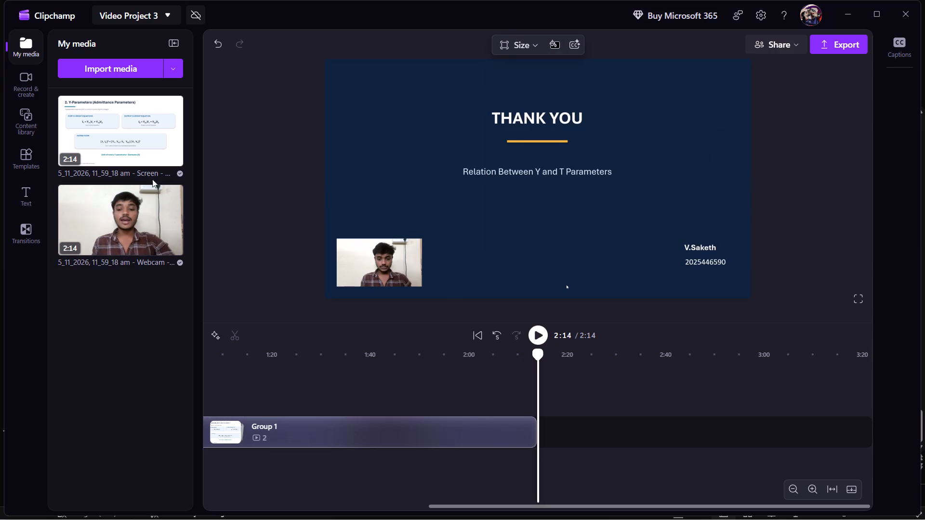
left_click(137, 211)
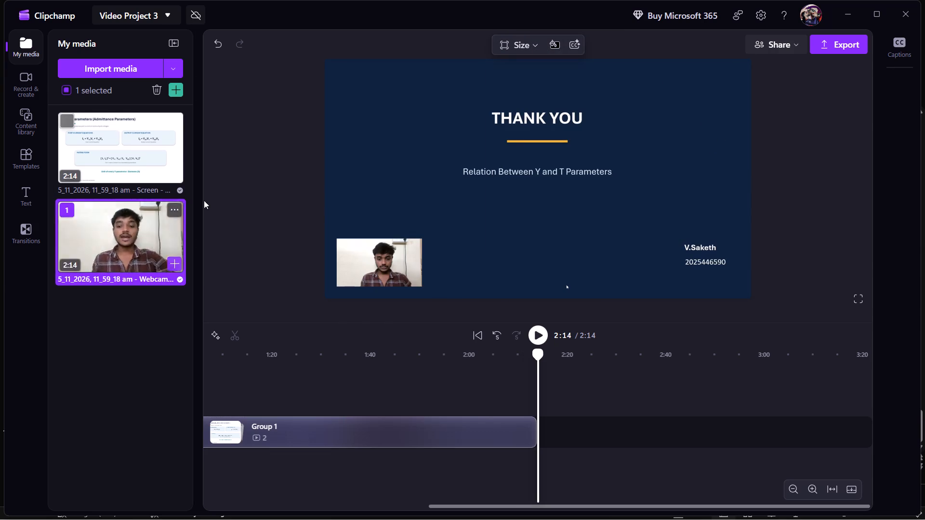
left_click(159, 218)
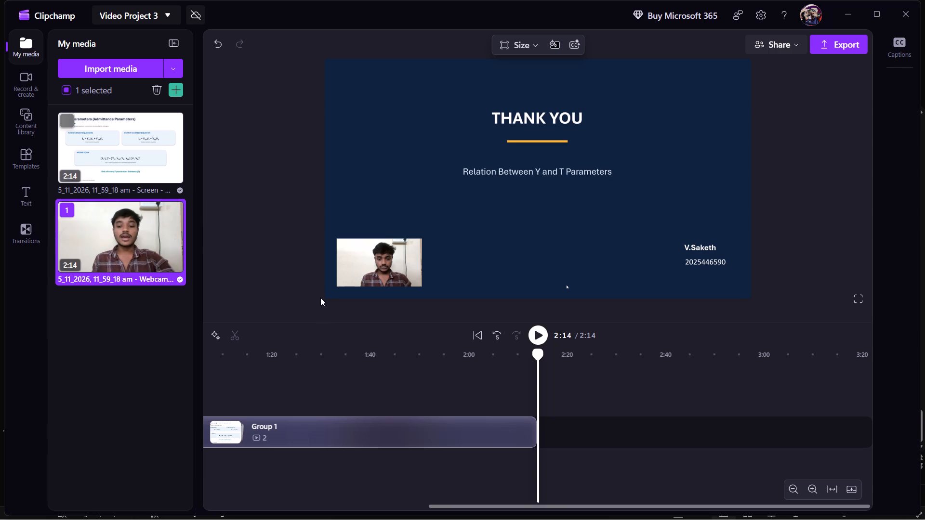
Ungroup Group 1 on the timeline into its separate webcam and screen clips.
left_click(464, 442)
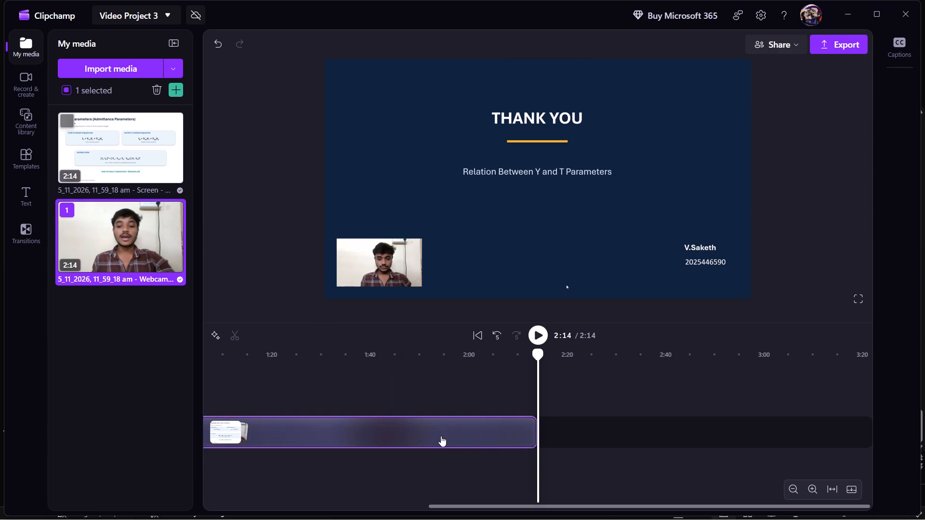
right_click(508, 420)
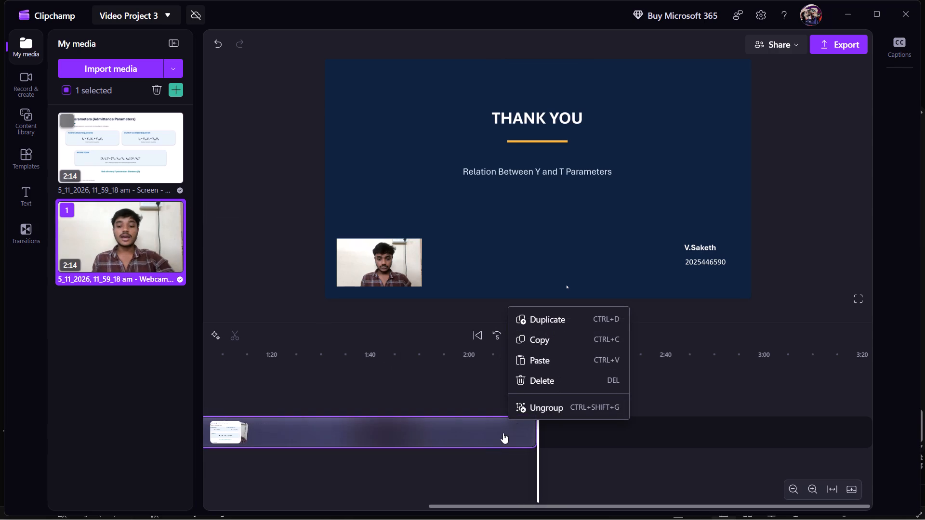
left_click(539, 402)
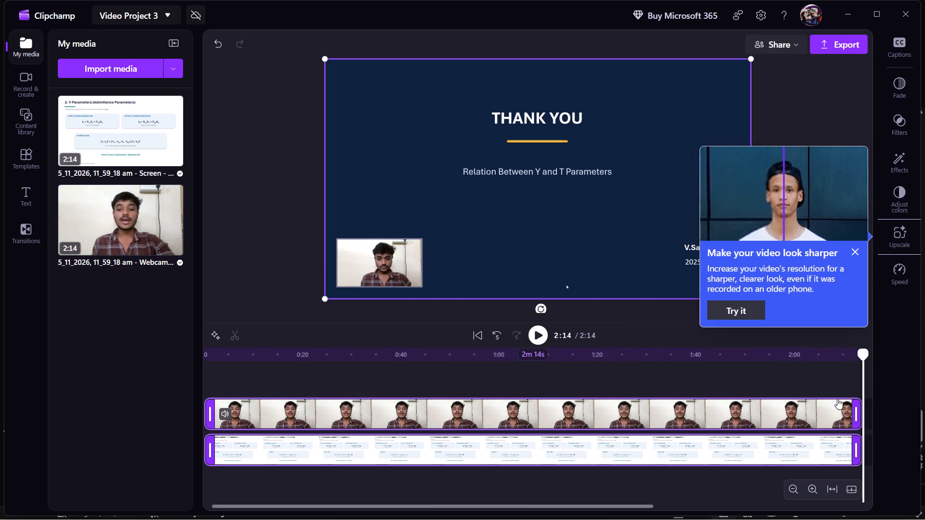
Trim the end of the webcam and screen clips together to 2m 11s.
left_click_drag(857, 413, 823, 416)
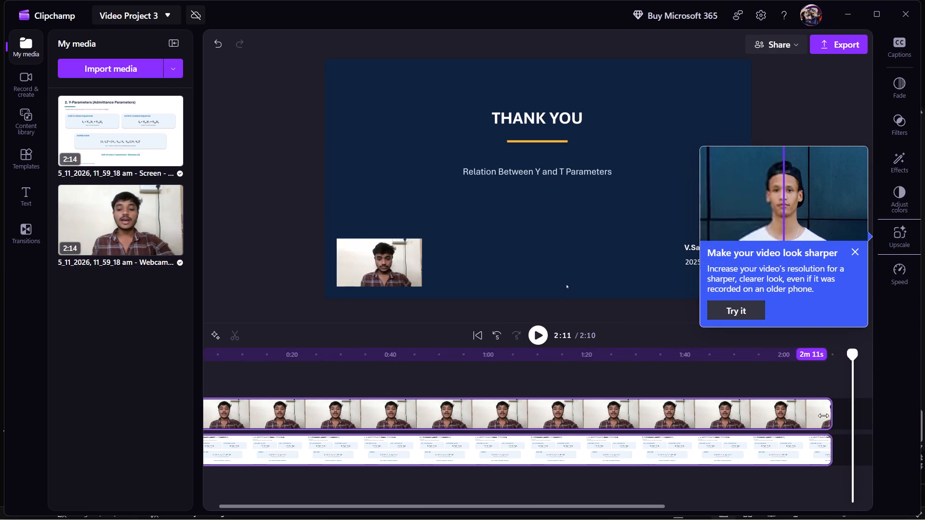
left_click_drag(823, 416, 822, 416)
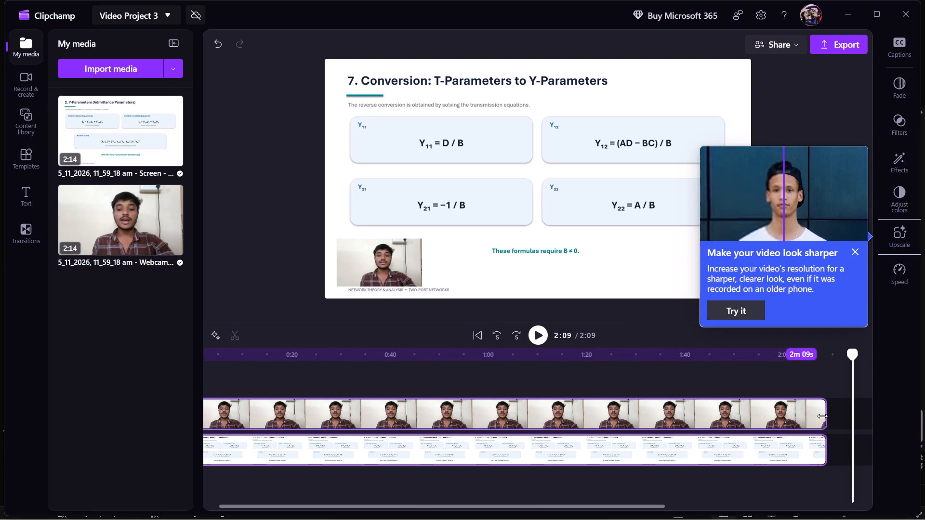
left_click_drag(822, 416, 832, 417)
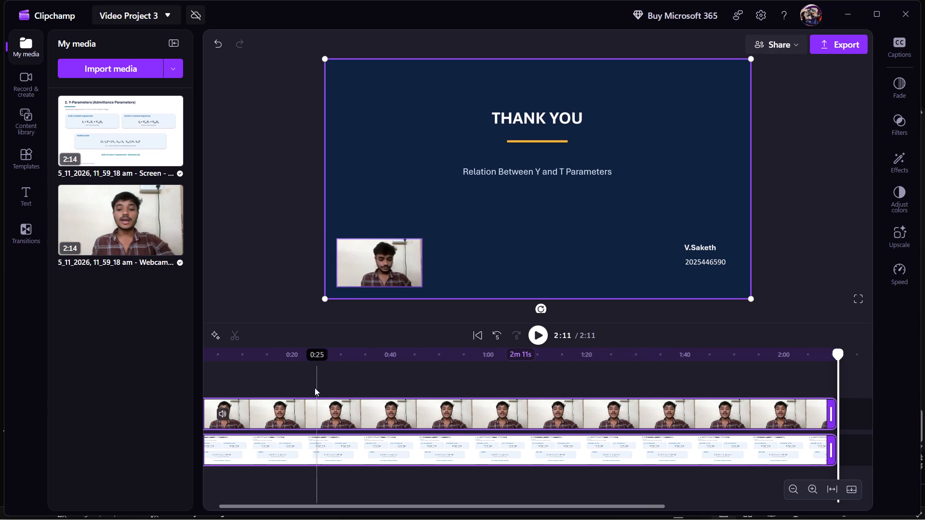
Return to the start of the timeline and play back the trimmed video.
left_click(231, 364)
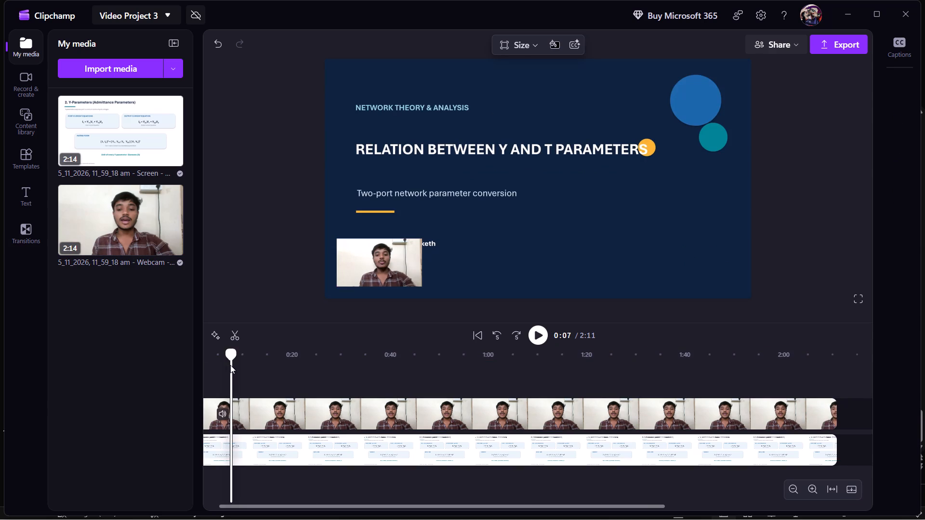
left_click_drag(230, 365, 200, 364)
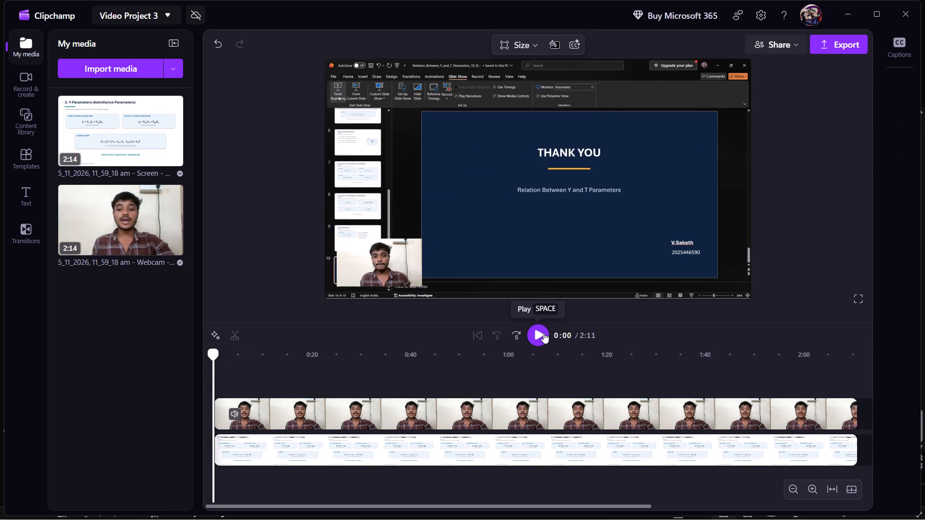
left_click(543, 333)
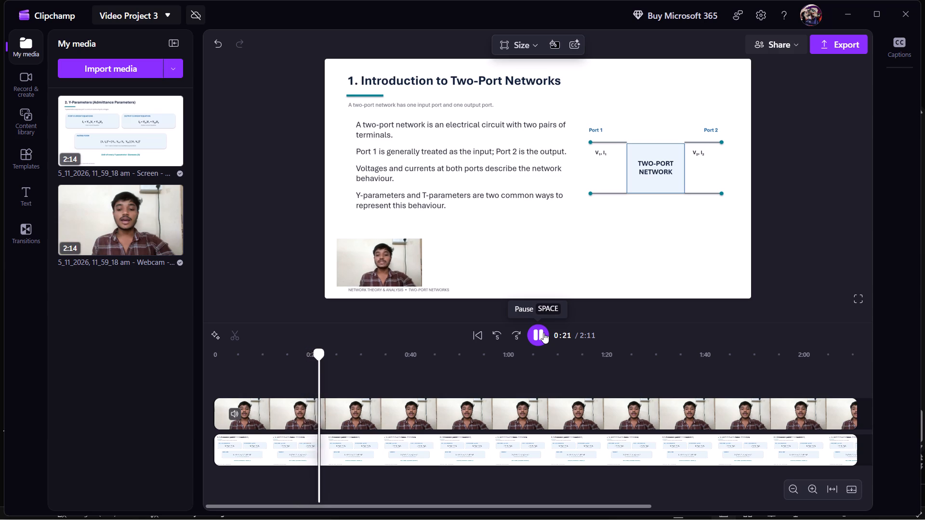
Start exporting the trimmed video and set its file name to ECA SEMINAR.
left_click(837, 41)
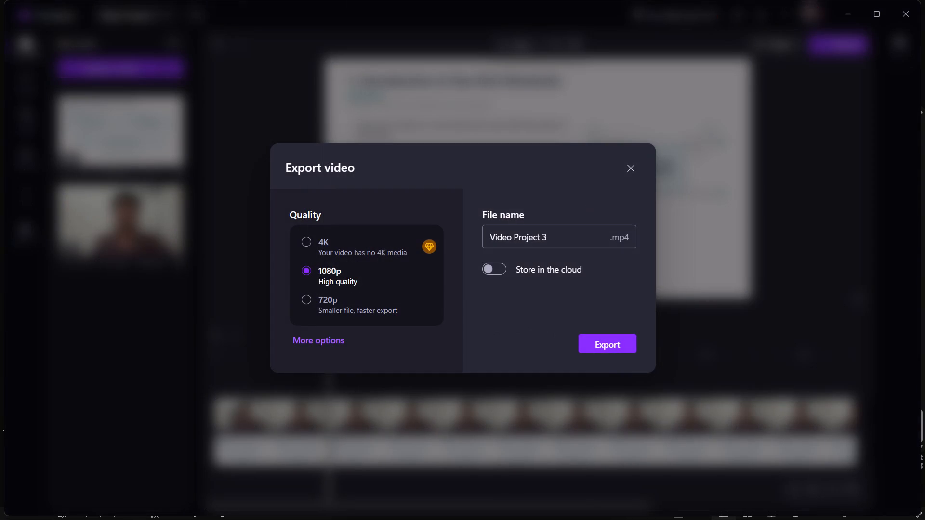
left_click(567, 240)
key("BackSpace")
key("BackSpace")
key("BackSpace")
key("BackSpace")
key("BackSpace")
key("BackSpace")
key("BackSpace")
key("BackSpace")
key("BackSpace")
key("BackSpace")
key("BackSpace")
key("BackSpace")
key("BackSpace")
key("BackSpace")
key("BackSpace")
key("BackSpace")
key("BackSpace")
key("BackSpace")
key("BackSpace")
key("BackSpace")
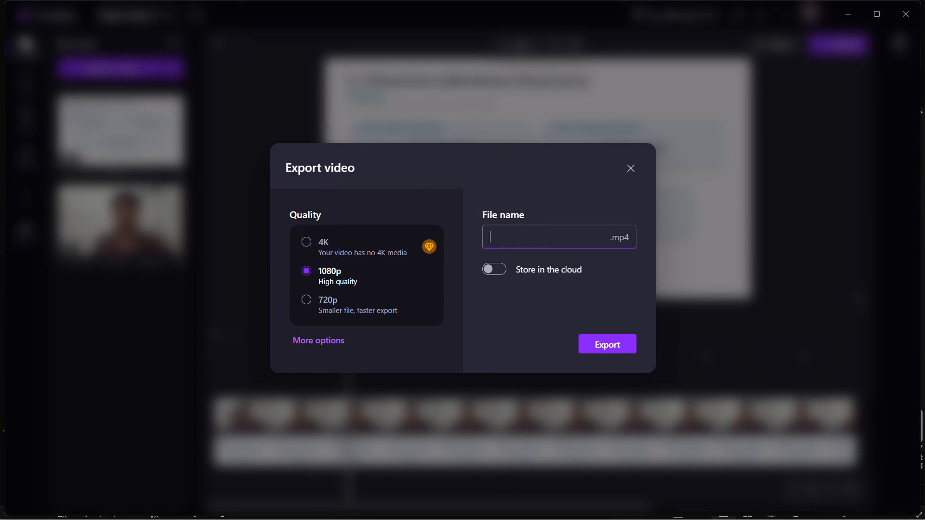
type("ECA")
key("space")
type("SE")
type("MINAR")
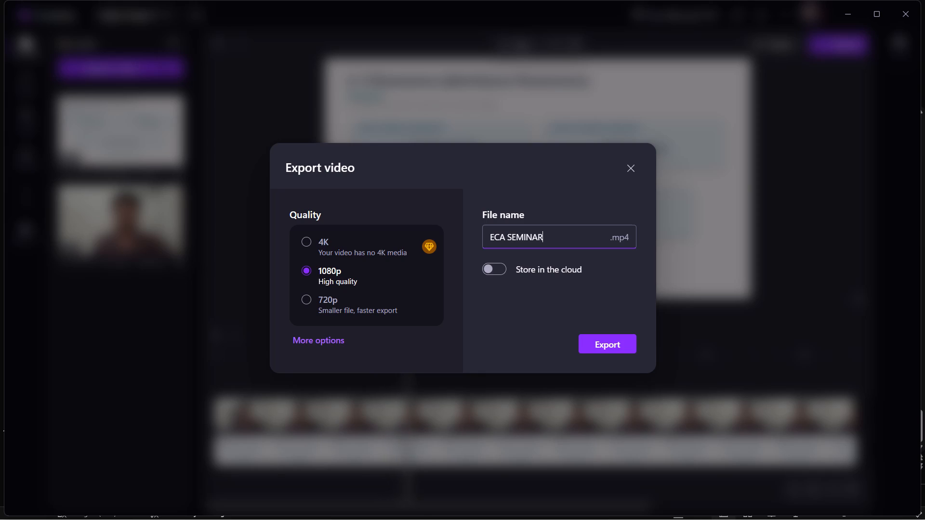
Set the export quality to 720p, export the video and dismiss the satisfaction survey.
left_click(364, 305)
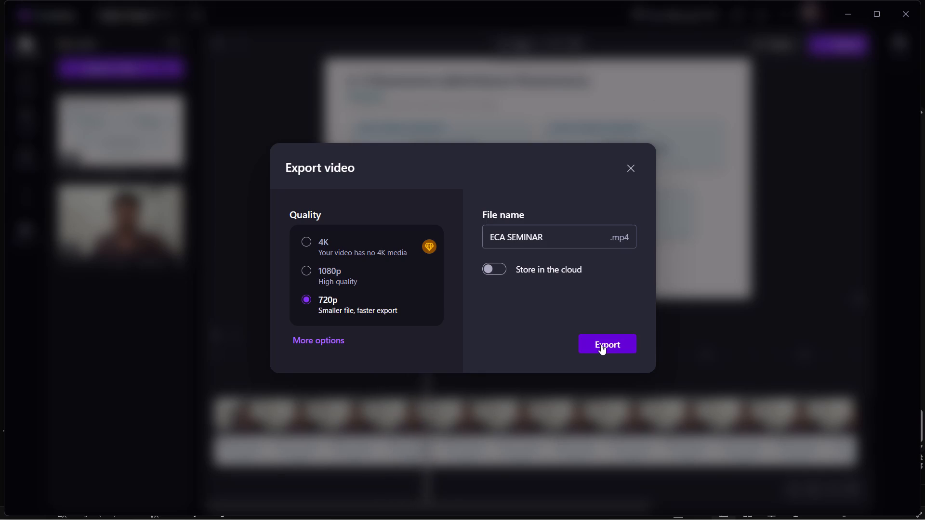
left_click(601, 344)
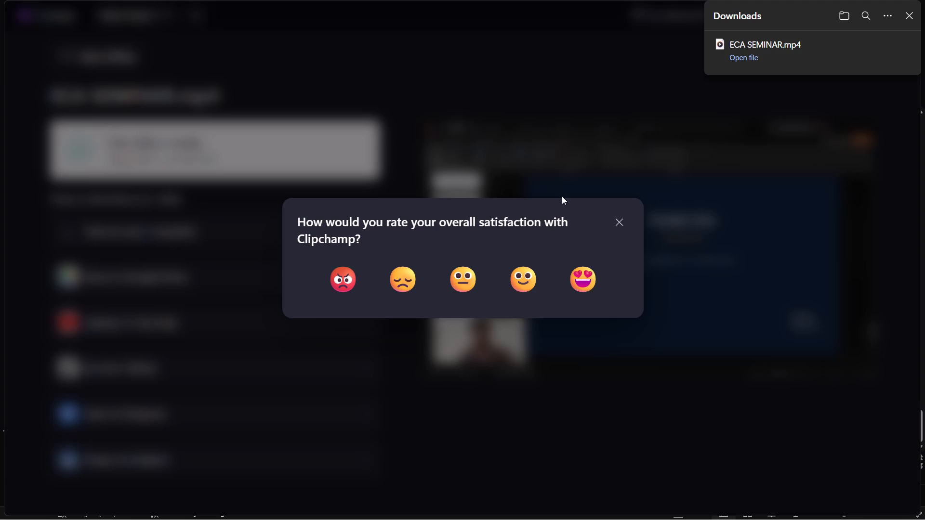
left_click(613, 226)
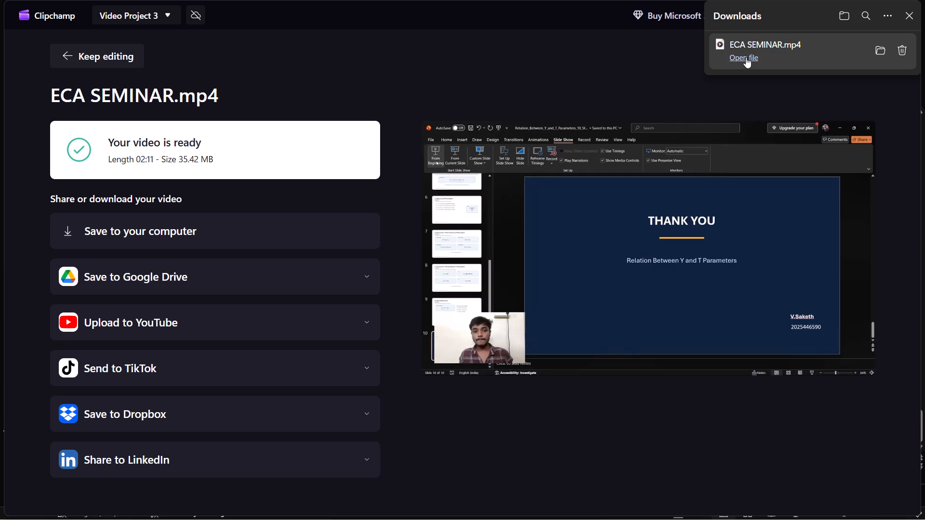
Open the downloaded ECA SEMINAR.mp4 file for playback.
left_click(746, 57)
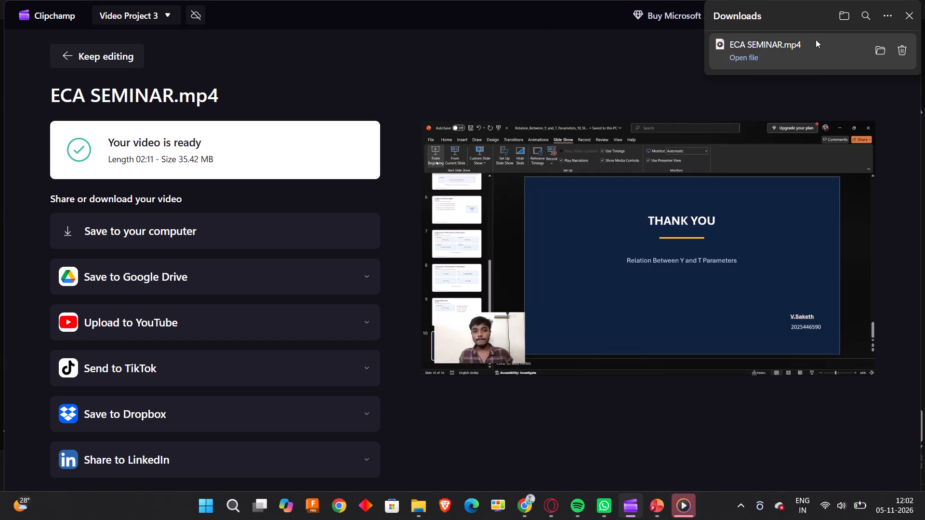
Save the exported video to the Documents folder as ECA SEMINAR and dismiss the downloads list.
left_click(284, 233)
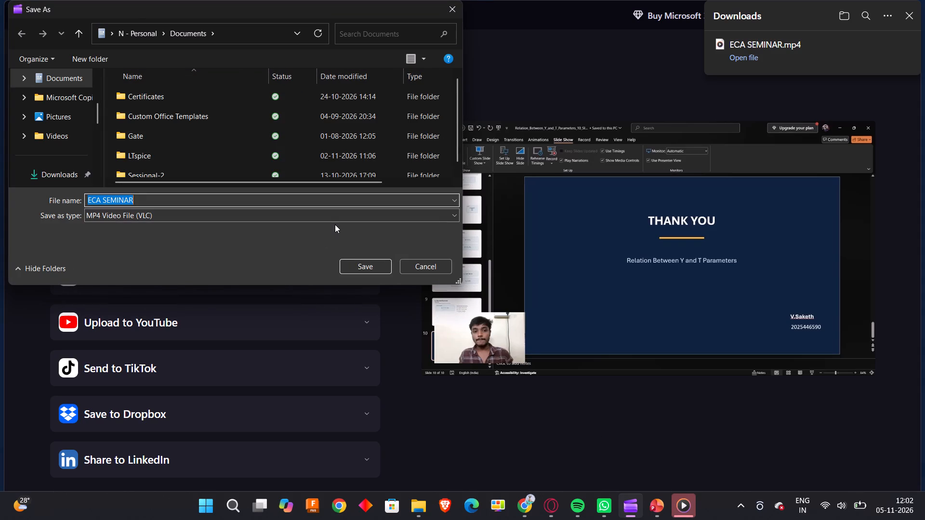
key("Return")
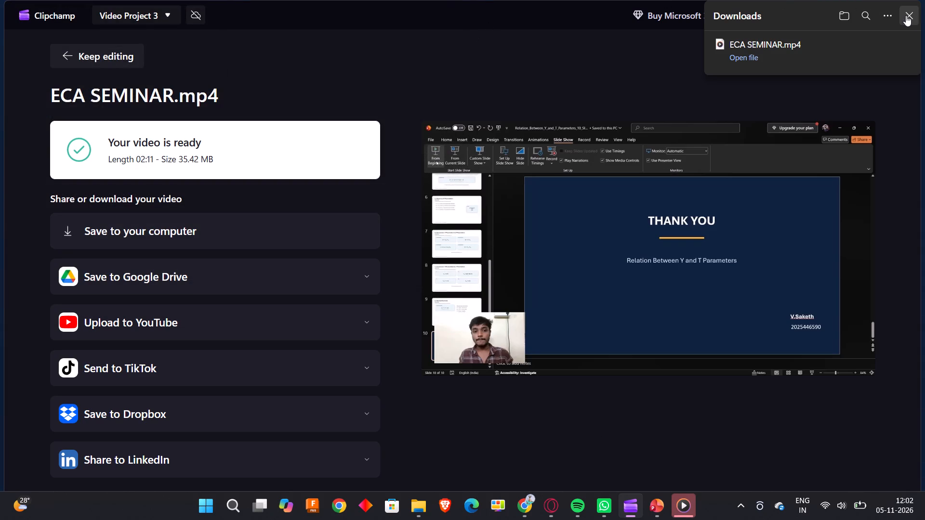
left_click(906, 15)
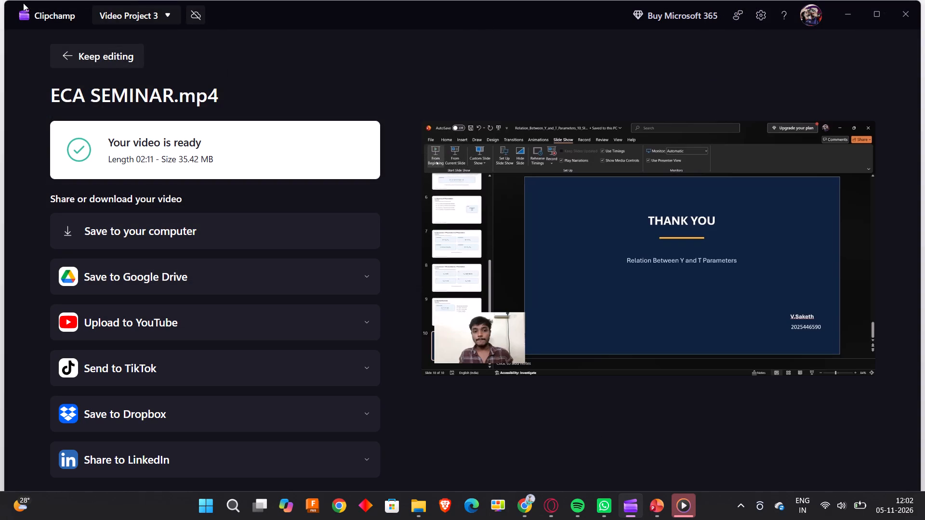
Return to the home page and delete Video Project 3 from the saved videos.
left_click(31, 12)
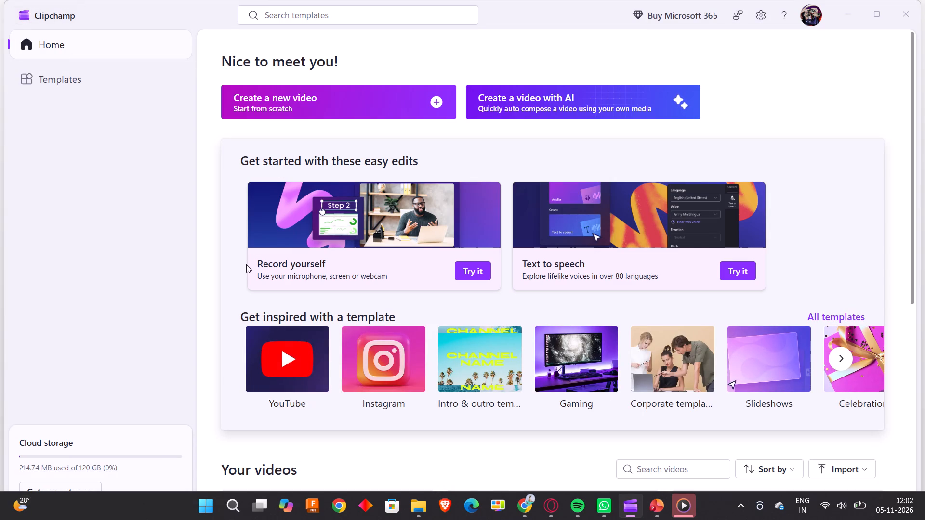
scroll(392, 460, "down", 3)
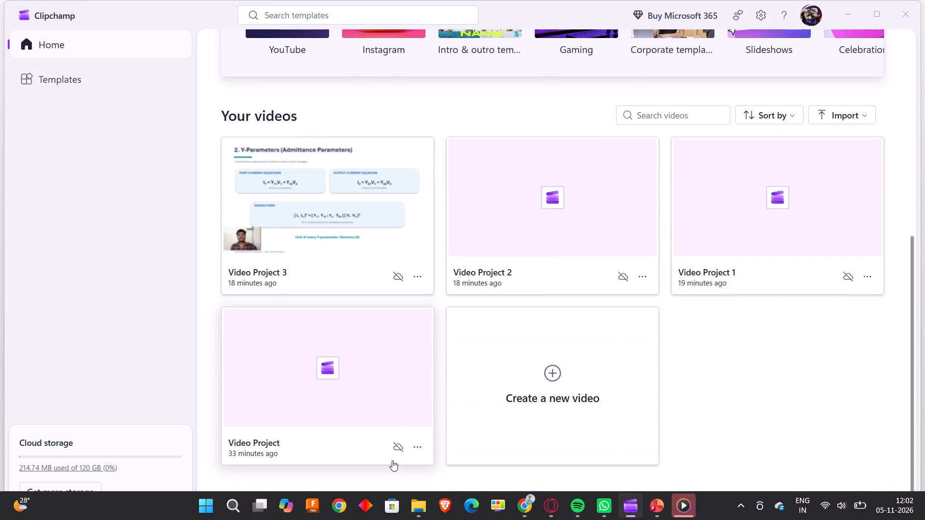
left_click(417, 275)
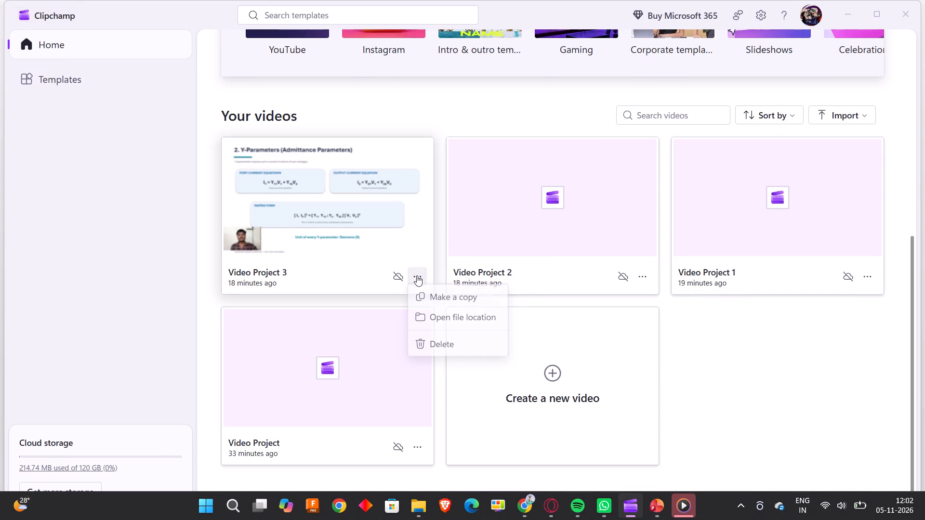
left_click(443, 351)
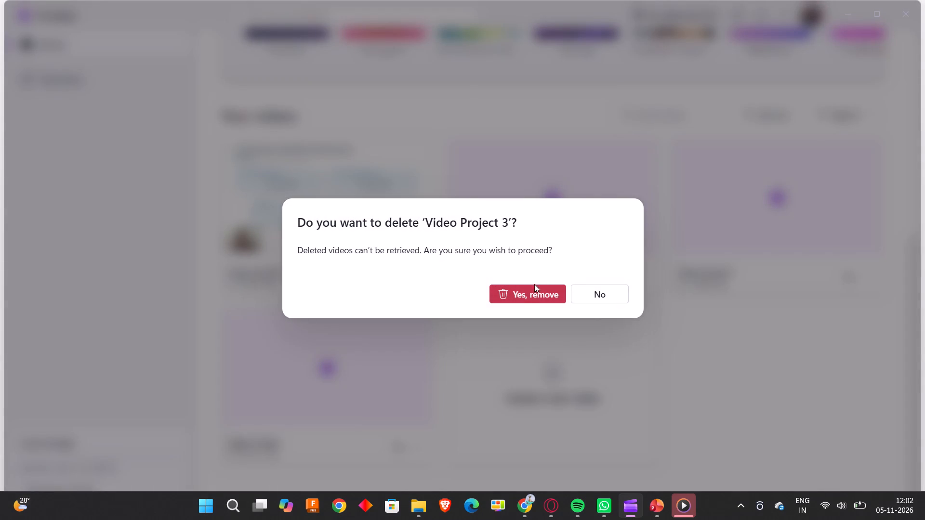
left_click(525, 295)
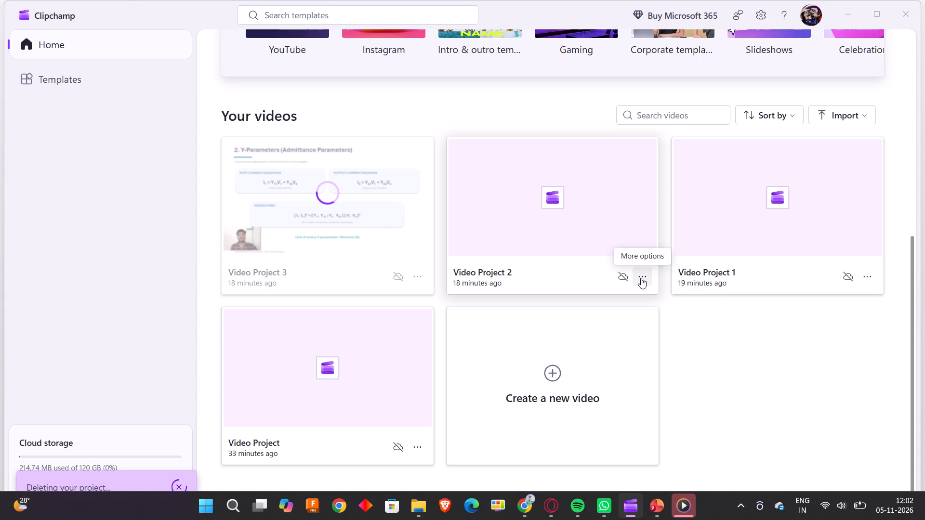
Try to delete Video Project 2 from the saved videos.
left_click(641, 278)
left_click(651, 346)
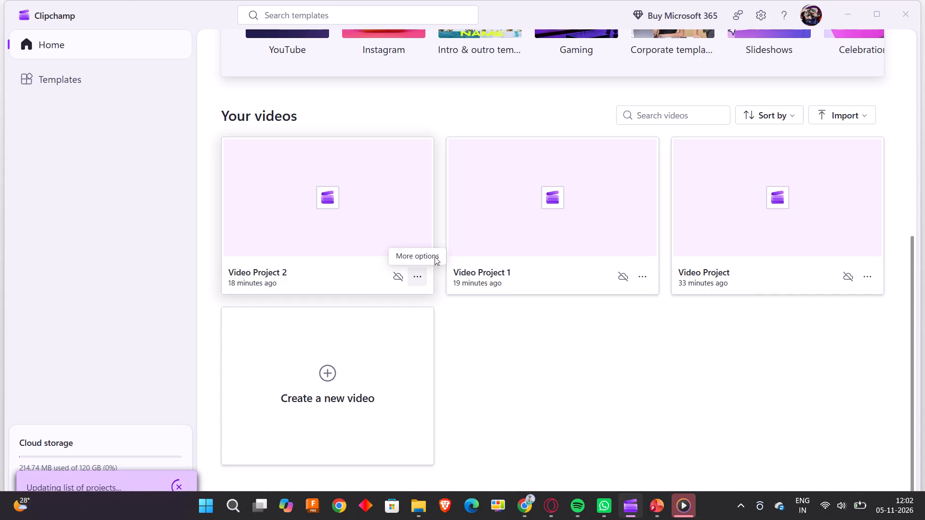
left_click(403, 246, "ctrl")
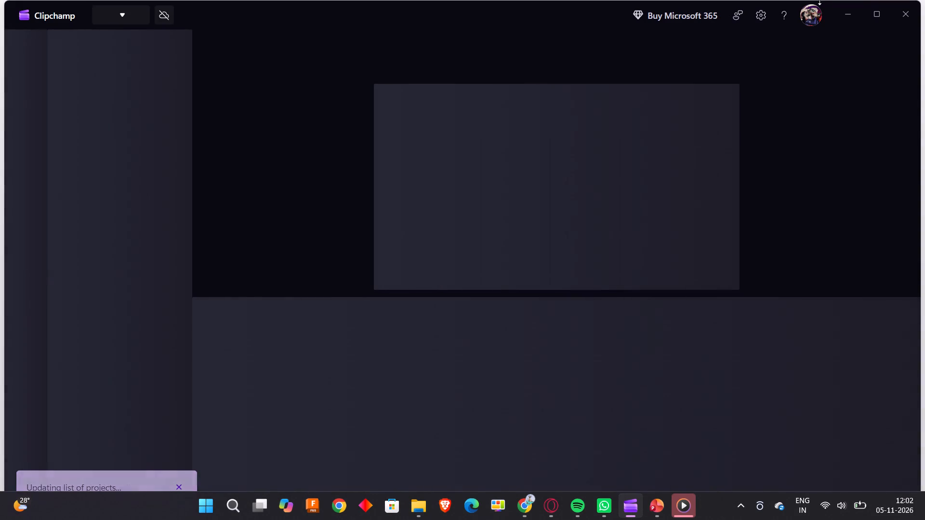
Close Clipchamp and pause the ECA SEMINAR video in Media Player.
left_click(906, 21)
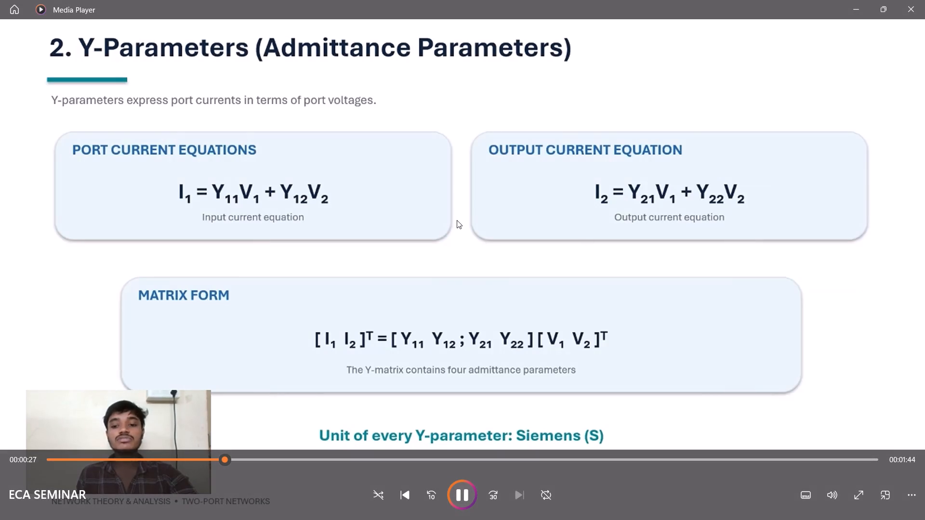
left_click(457, 220)
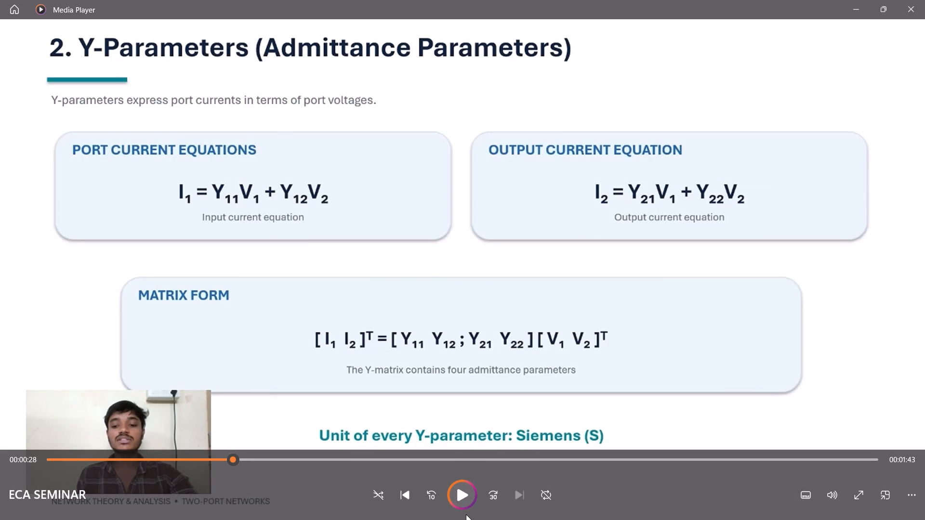
Switch to File Explorer and select the Relation_Between_Y_and_T_Parameters_10_Slides presentation among the recent files.
key("alt+Tab")
key("alt+Tab")
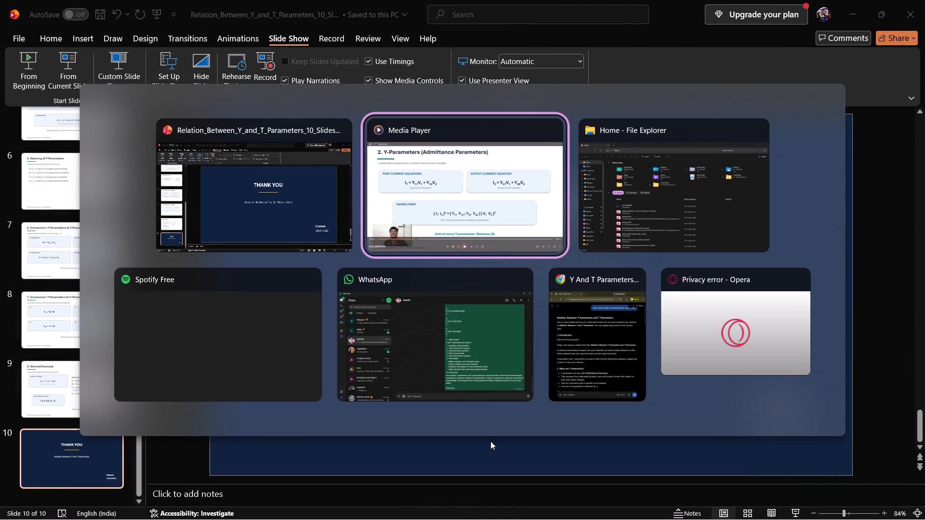
key("alt+Tab")
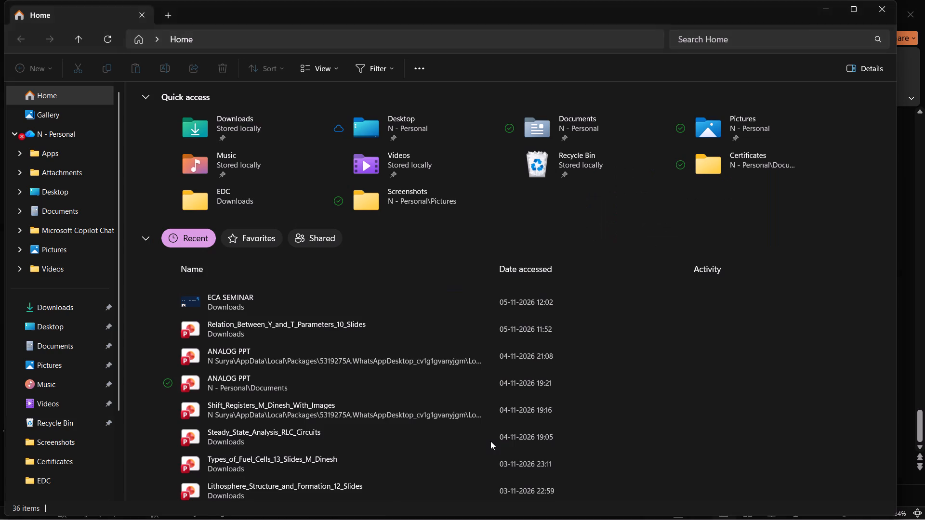
left_click(334, 319)
Look through the open windows to switch from File Explorer to another application.
key("alt+Tab")
key("alt+Tab")
key("alt+Tab")
key("alt+Tab")
key("alt+Tab")
key("alt+Tab")
key("alt+Tab")
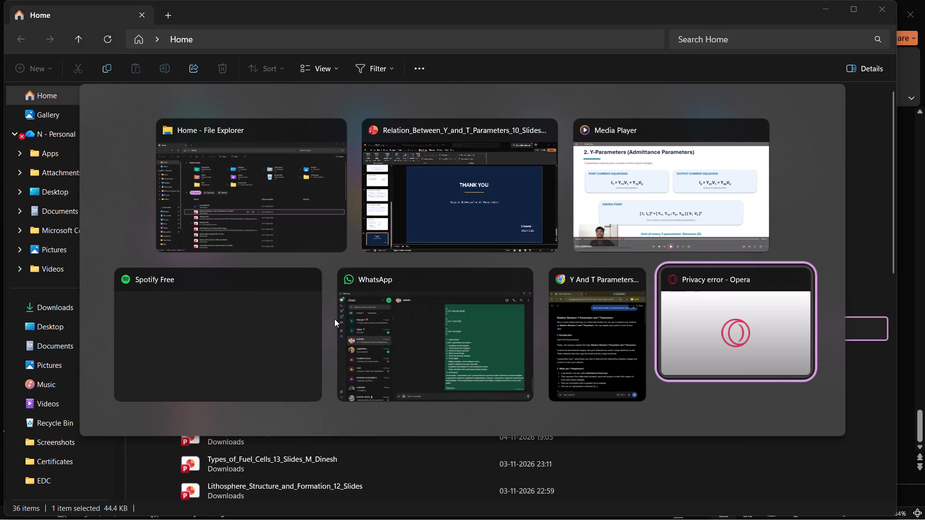
key("alt+Tab")
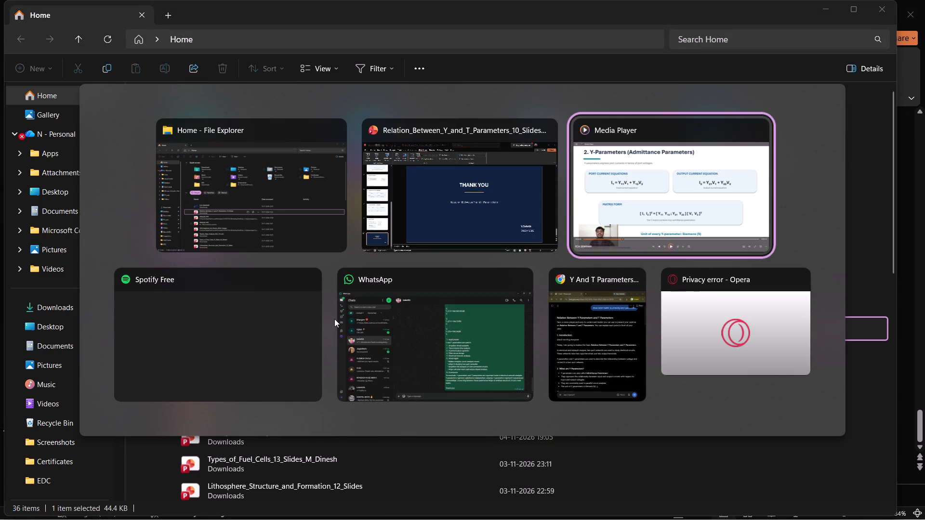
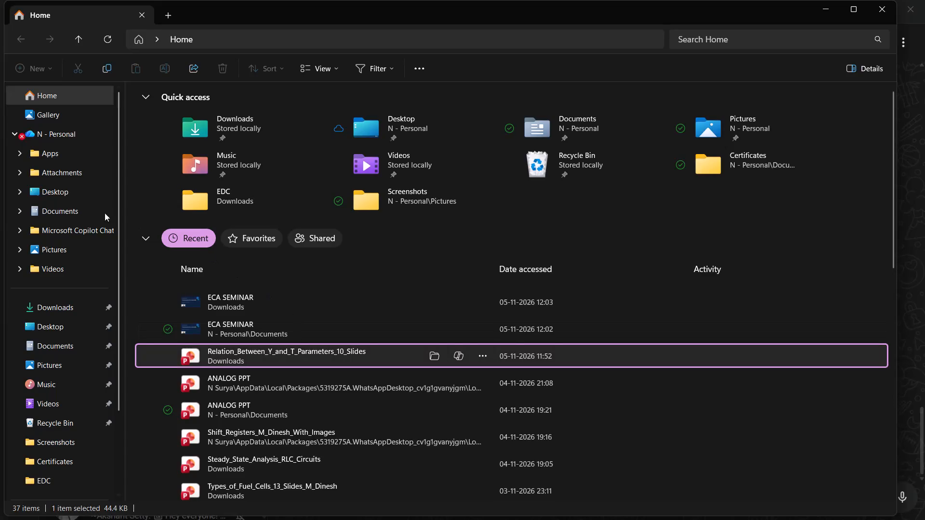
Select the ECA SEMINAR video together with the 5_11_2026, 11_59_18 am screen and webcam recordings in the Downloads folder.
left_click(91, 312)
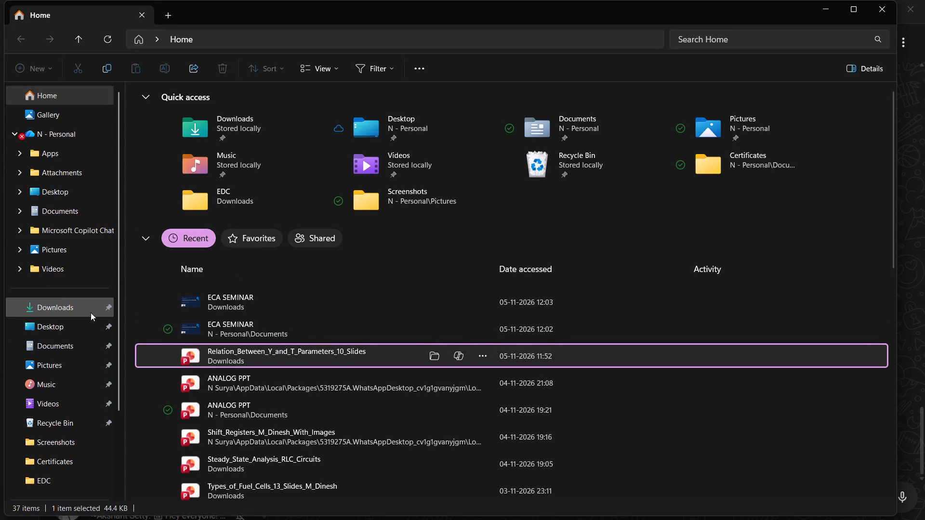
left_click(198, 127, "ctrl")
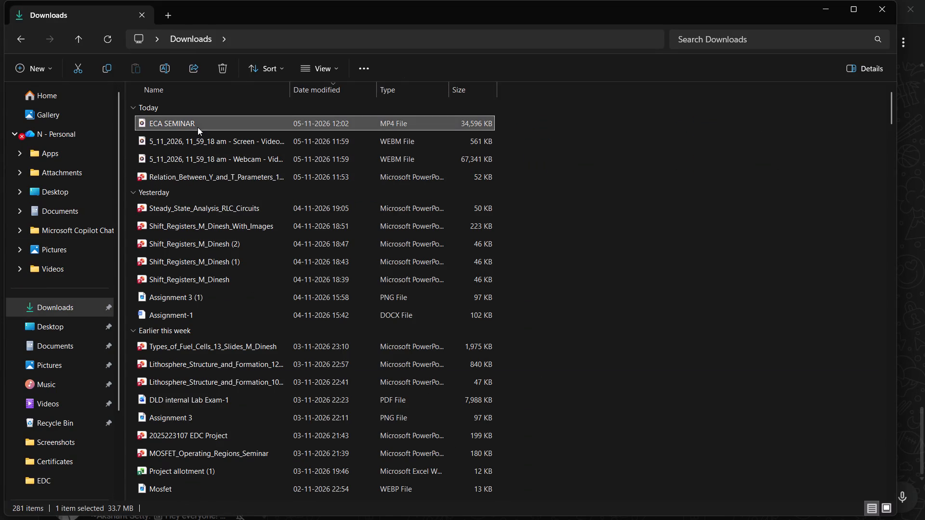
left_click(204, 154, "ctrl")
left_click(207, 136, "ctrl")
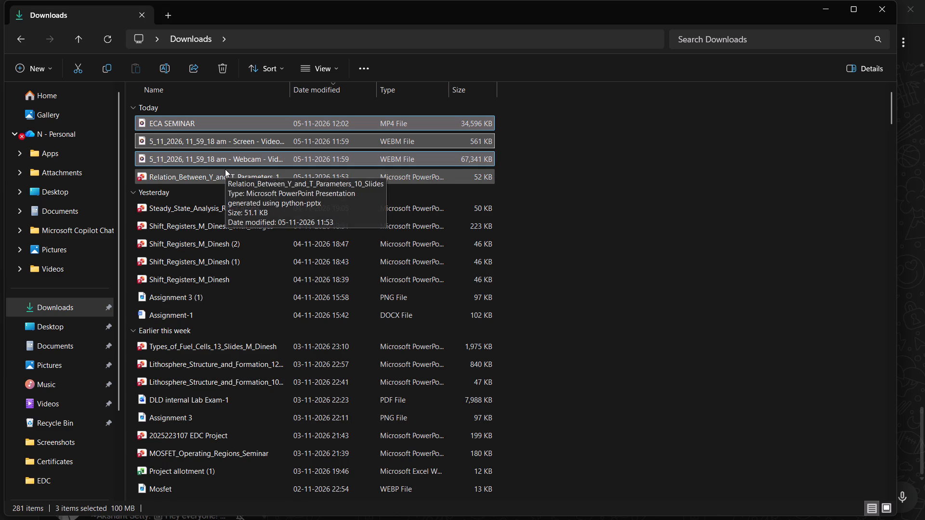
Delete the selected ECA SEMINAR video and the 5_11_2026, 11_59_18 am screen and webcam recordings from the Downloads folder.
key("Delete")
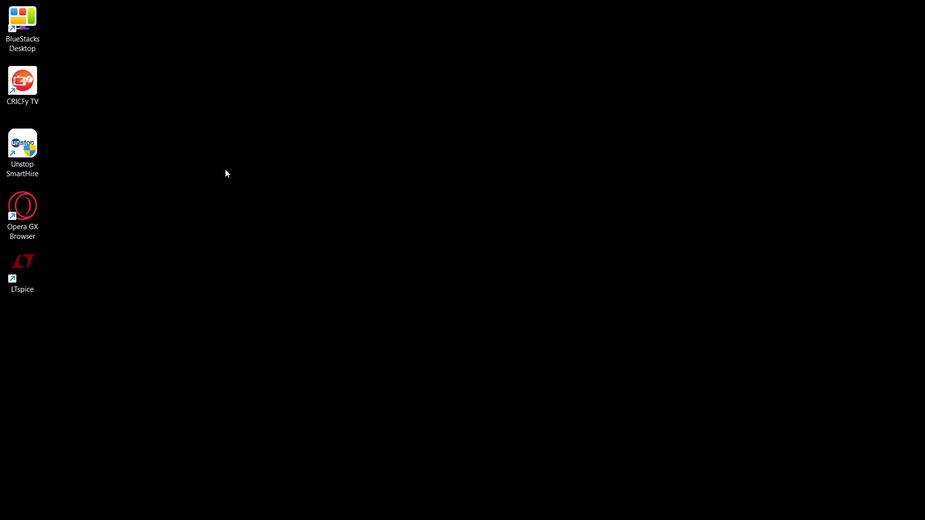
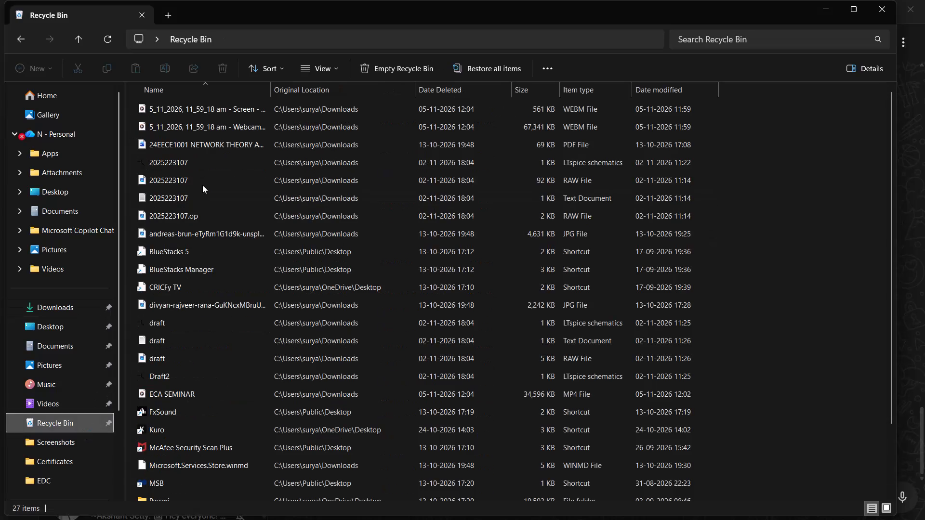
left_click(213, 110, "ctrl")
left_click(217, 122, "ctrl")
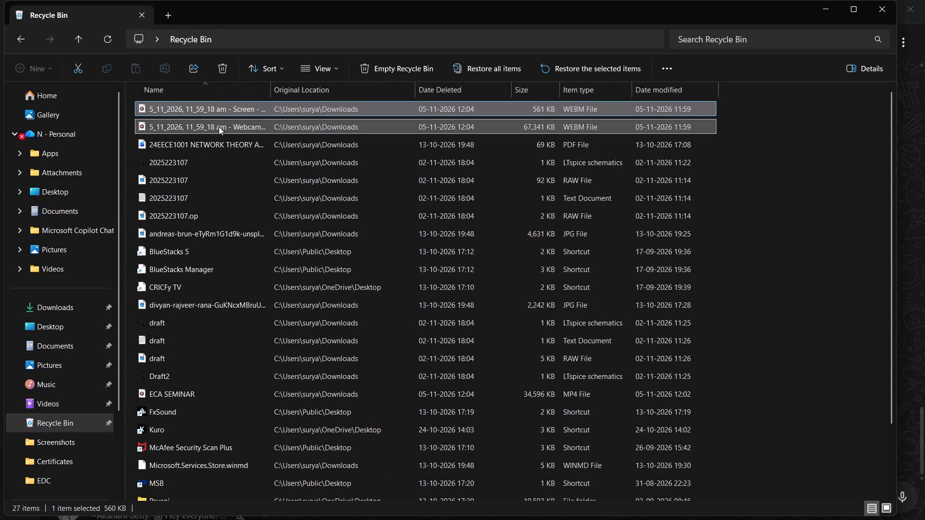
left_click(222, 140, "ctrl")
left_click(218, 156, "ctrl")
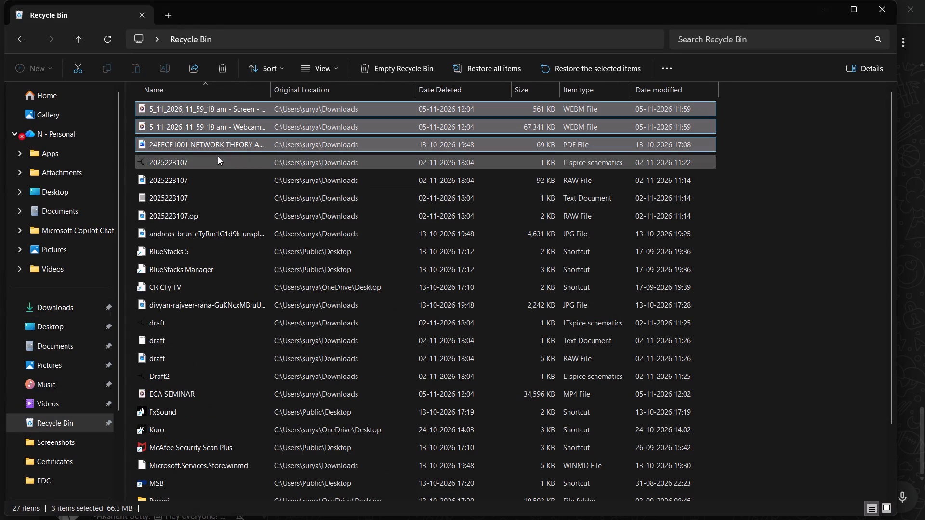
left_click(219, 174, "ctrl")
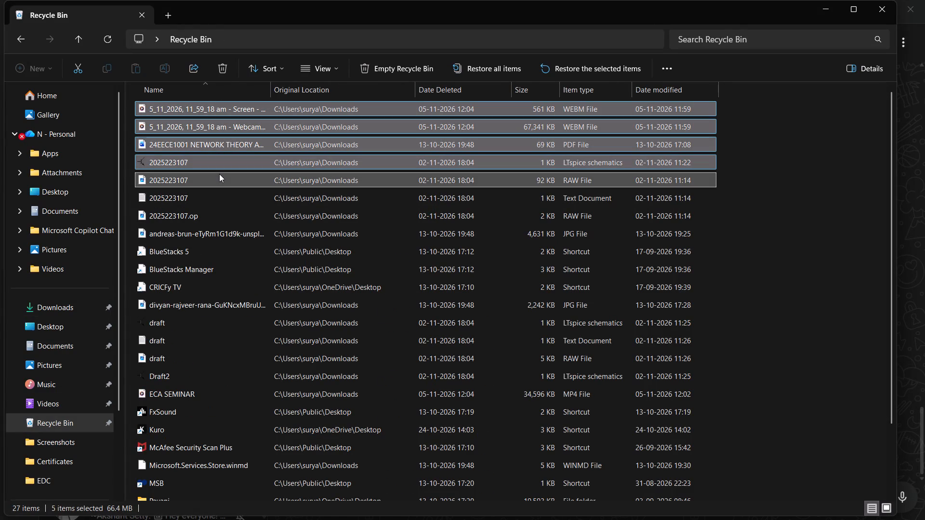
key("Delete")
key("Return")
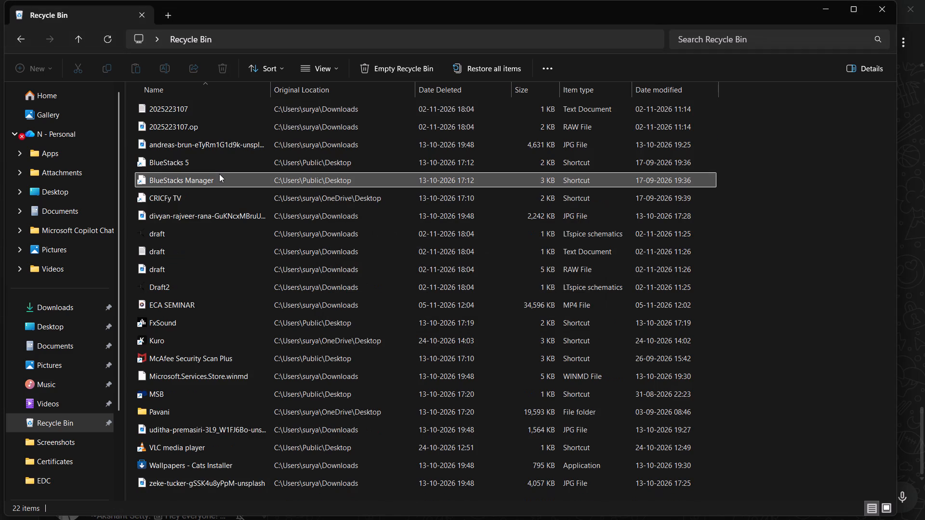
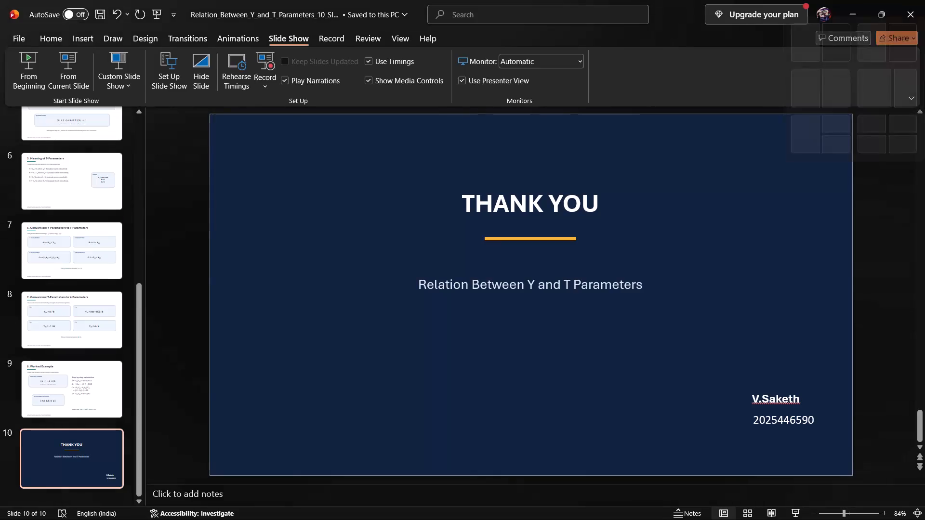
Close the Relation_Between_Y_and_T_Parameters_10_Slides presentation in PowerPoint and the ECA SEMINAR video in Media Player.
left_click(924, 2)
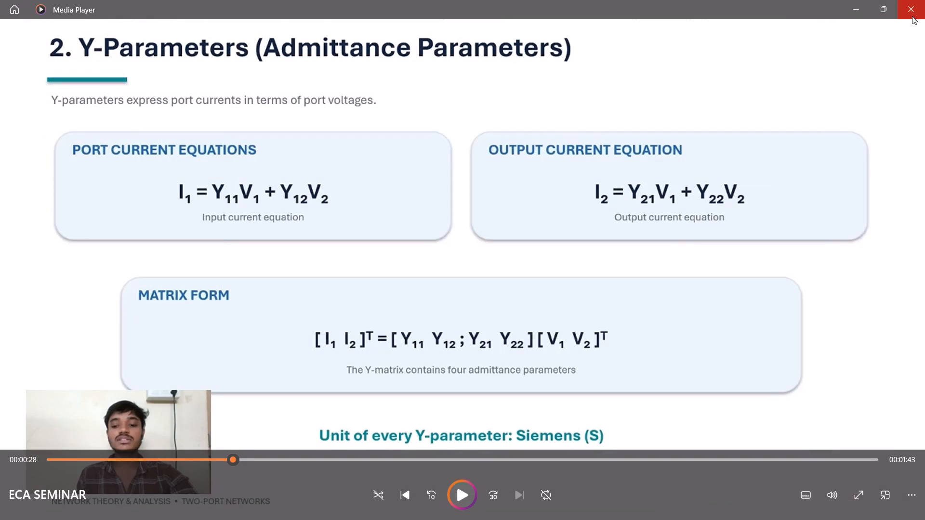
left_click(912, 16)
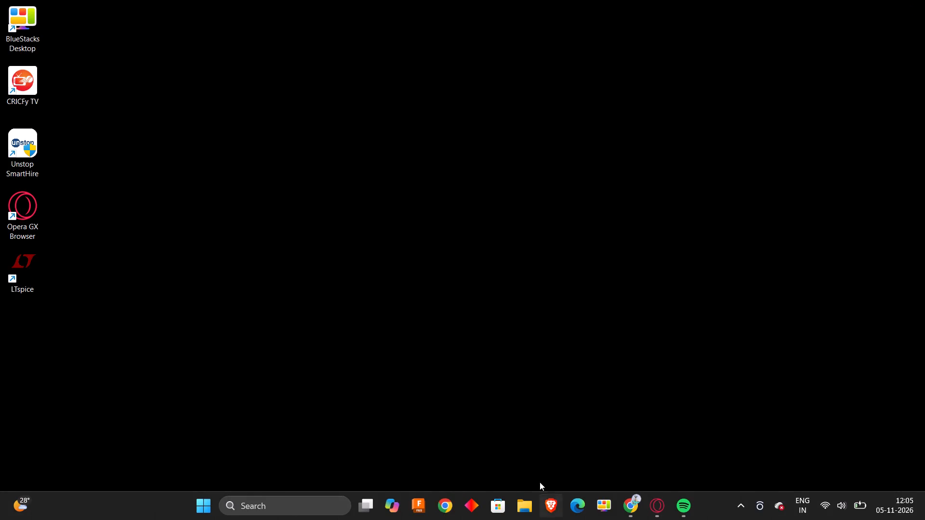
Open a File Explorer window from the desktop.
left_click(529, 519)
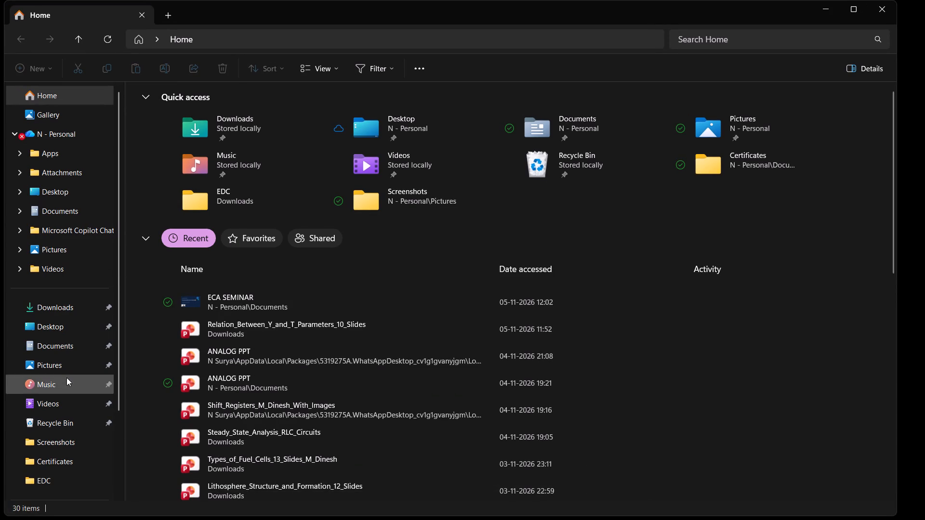
Remove the ECA SEMINAR video from the recent files list in Home after checking the Videos folder.
left_click(70, 402)
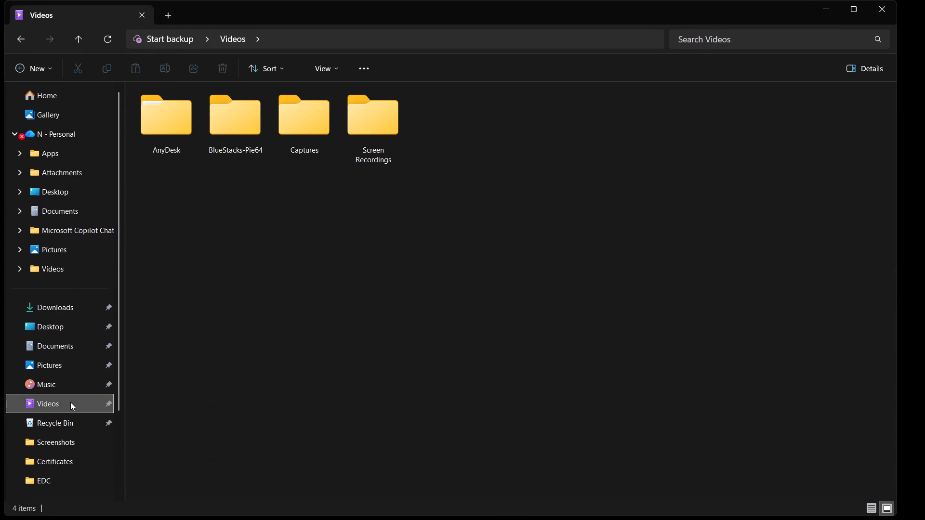
left_click(46, 96)
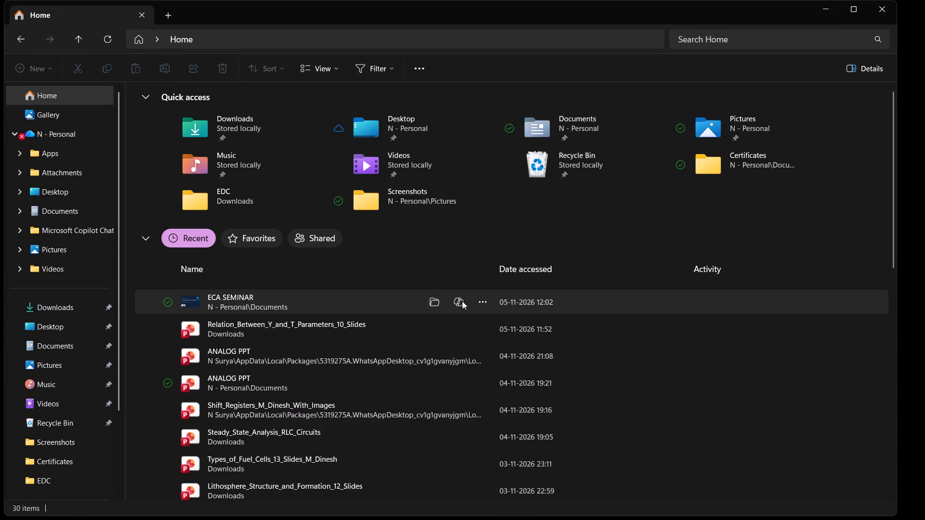
left_click(484, 305)
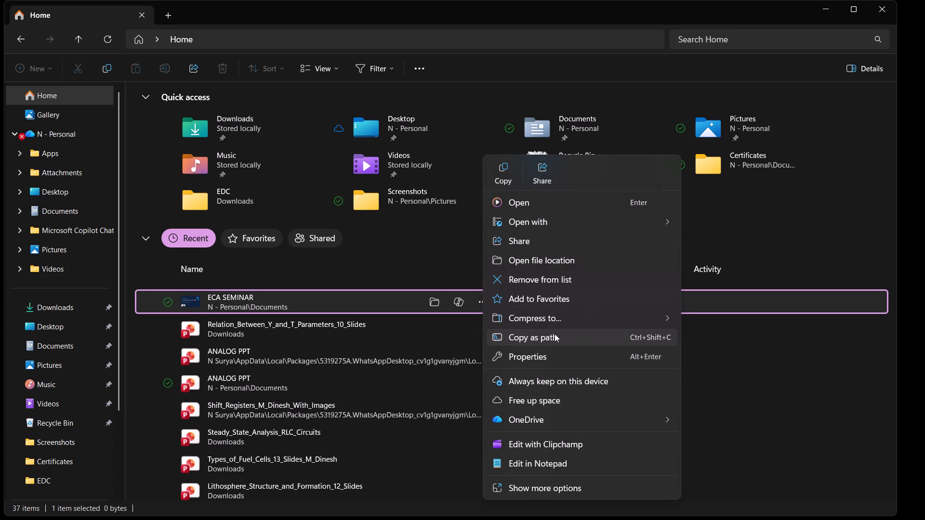
left_click(539, 278)
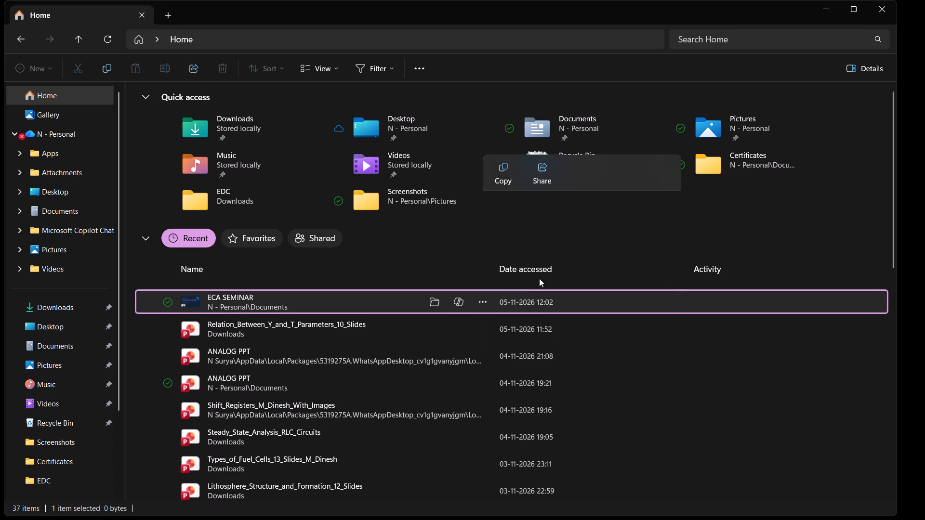
Check the files in the Downloads folder and replace its tab with a fresh Home tab.
left_click(274, 126)
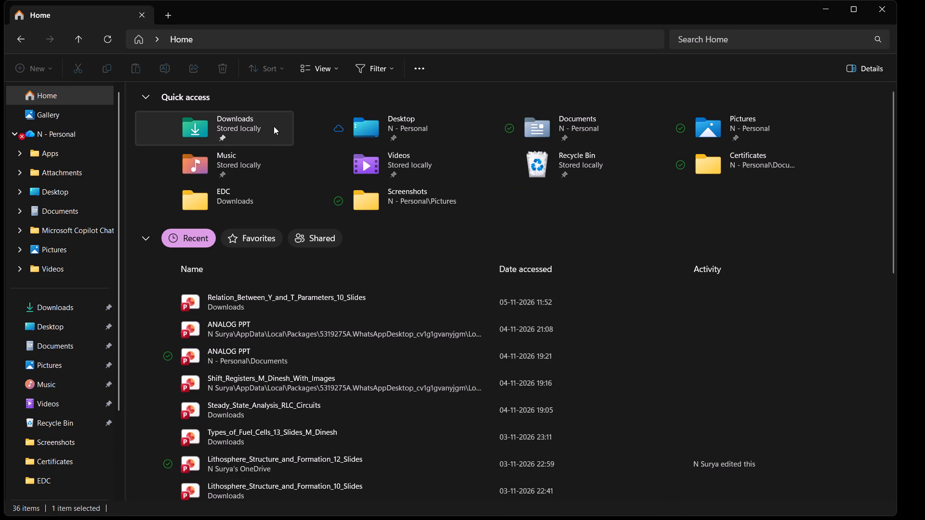
double_click(274, 126)
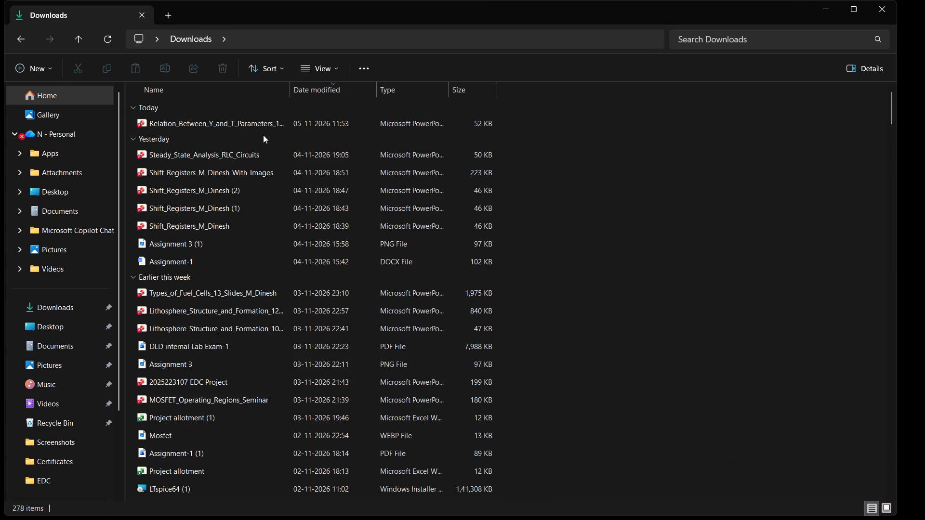
left_click(138, 43)
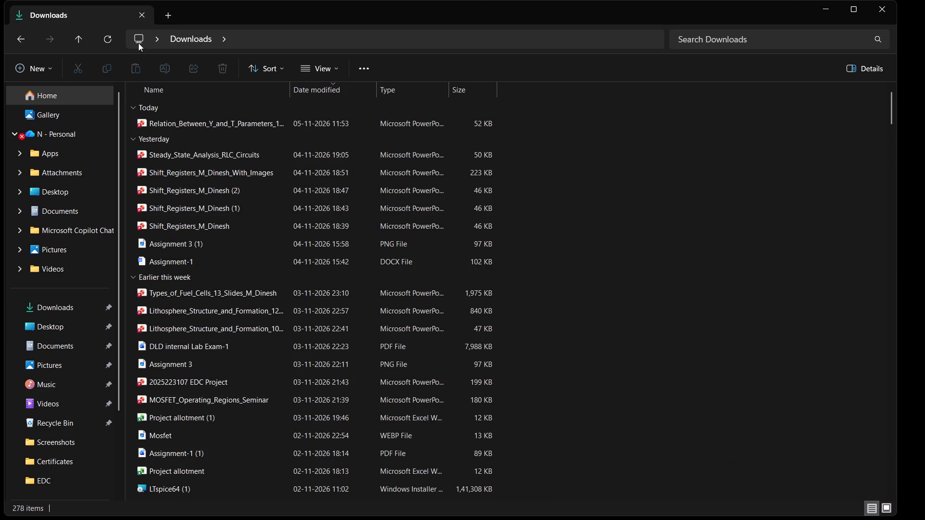
left_click(137, 36)
double_click(169, 20)
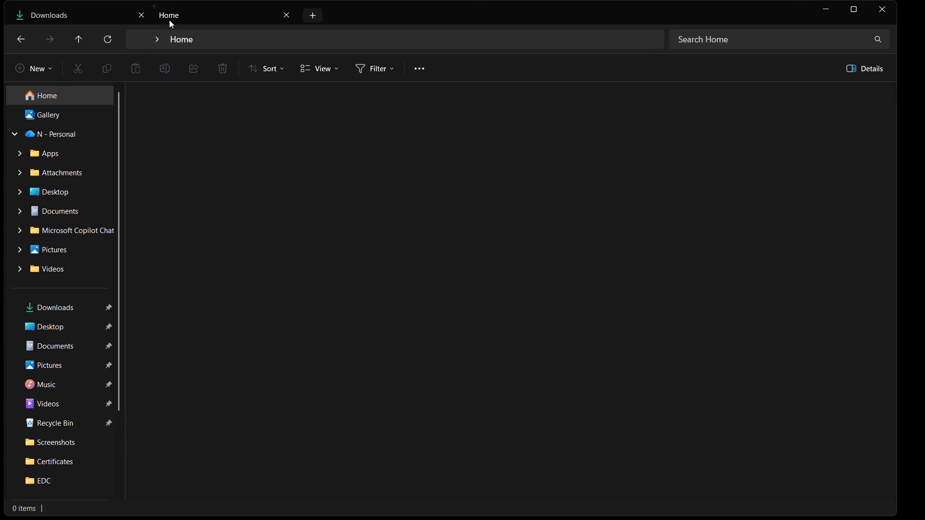
left_click(138, 16)
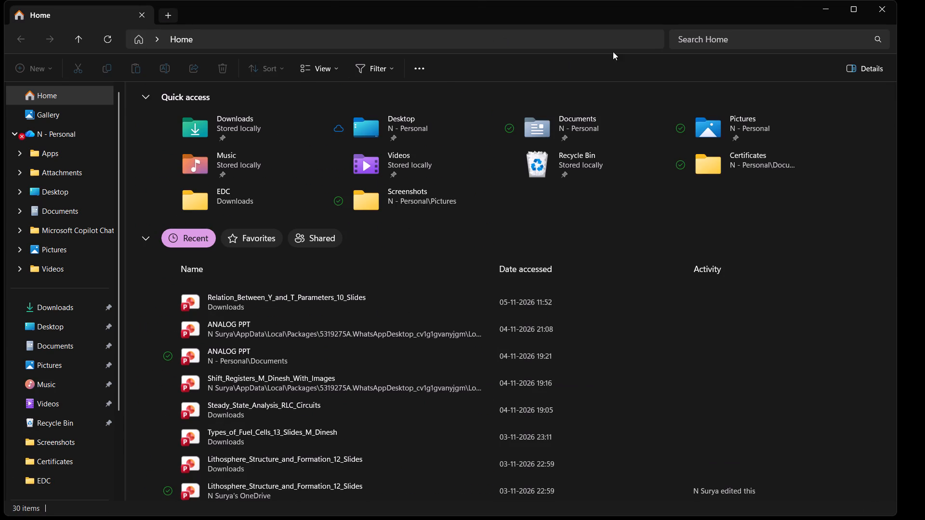
Search Home for "ECA" and delete the ECA SEMINAR video found in the results.
left_click(711, 39)
type("ECA")
key("space")
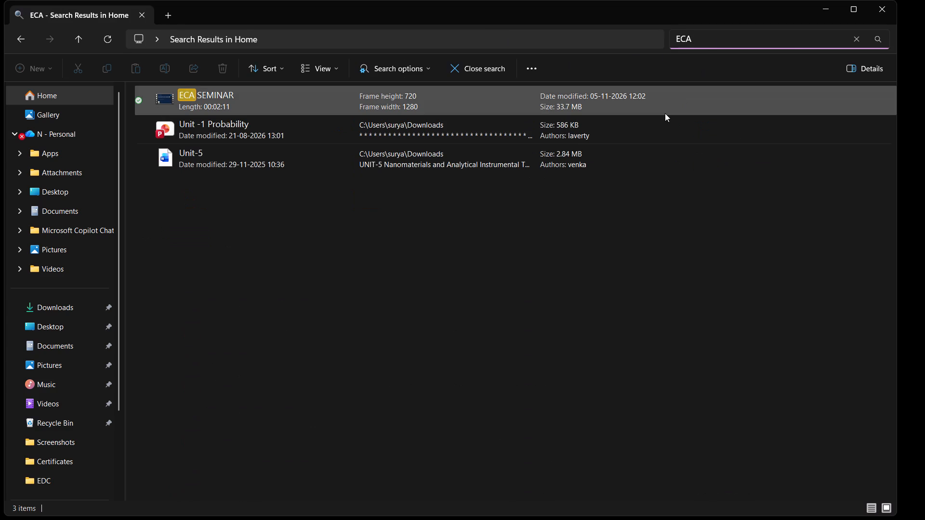
left_click(631, 95, "ctrl")
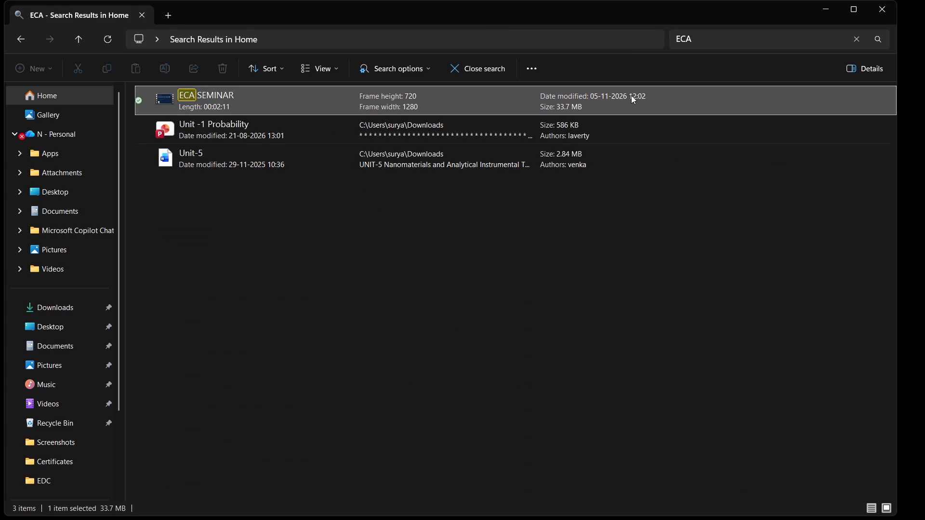
key("Delete")
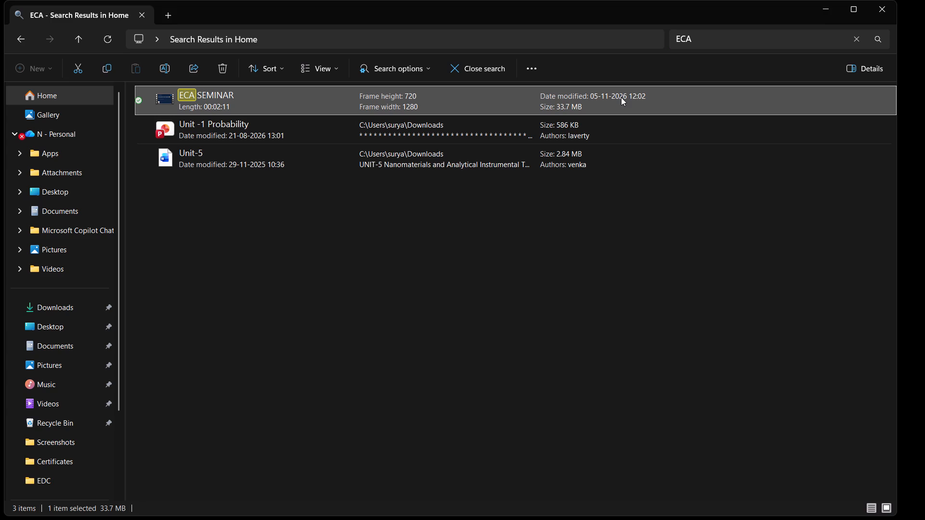
left_click(223, 69)
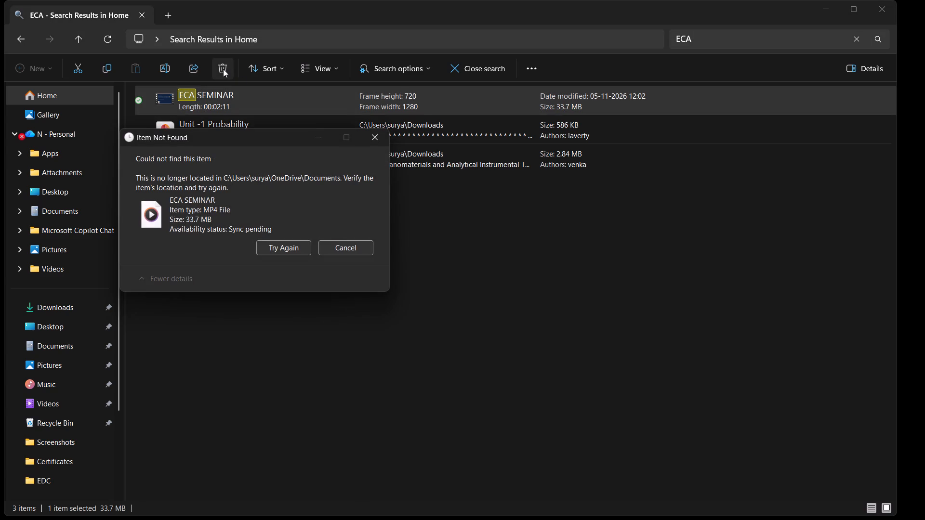
left_click(290, 248)
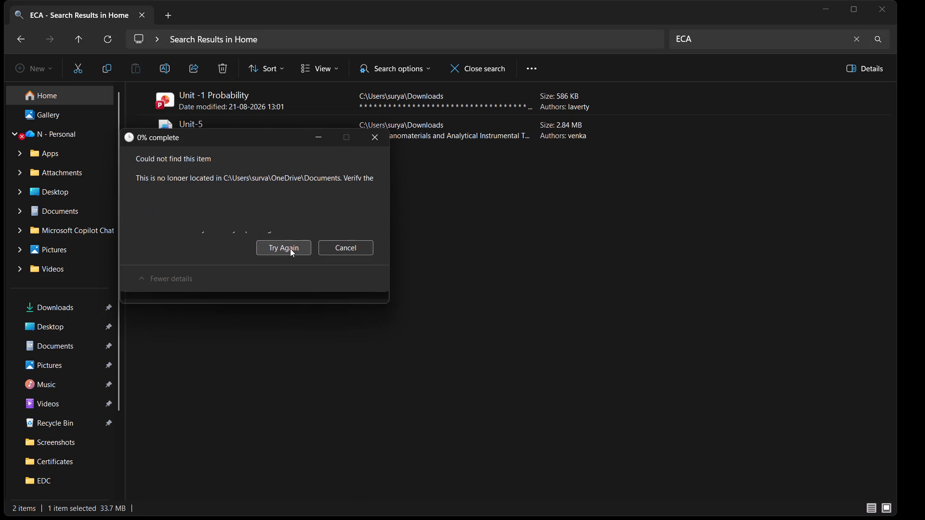
left_click(332, 253)
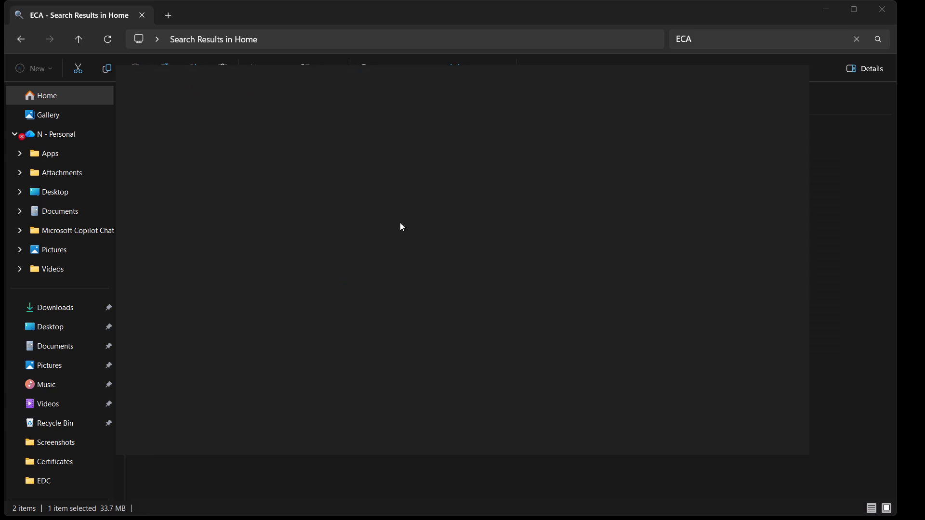
left_click(797, 82)
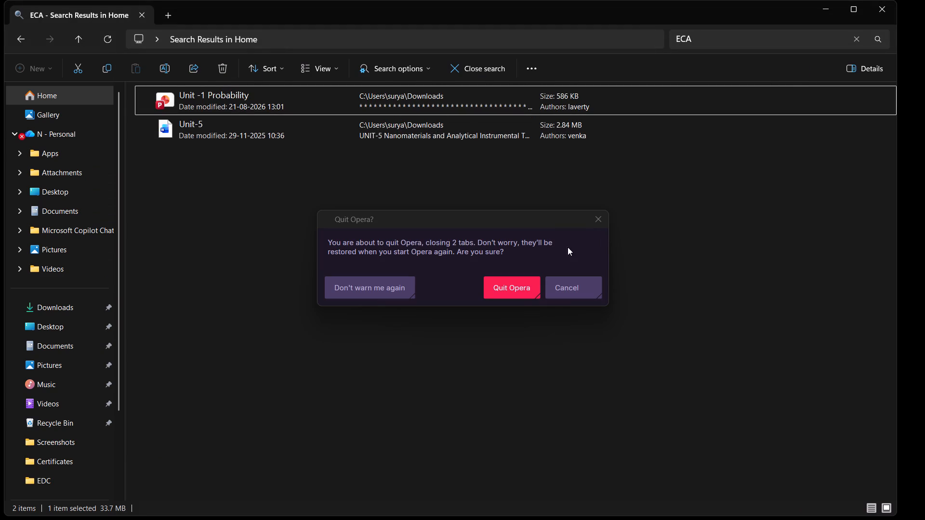
left_click(514, 293)
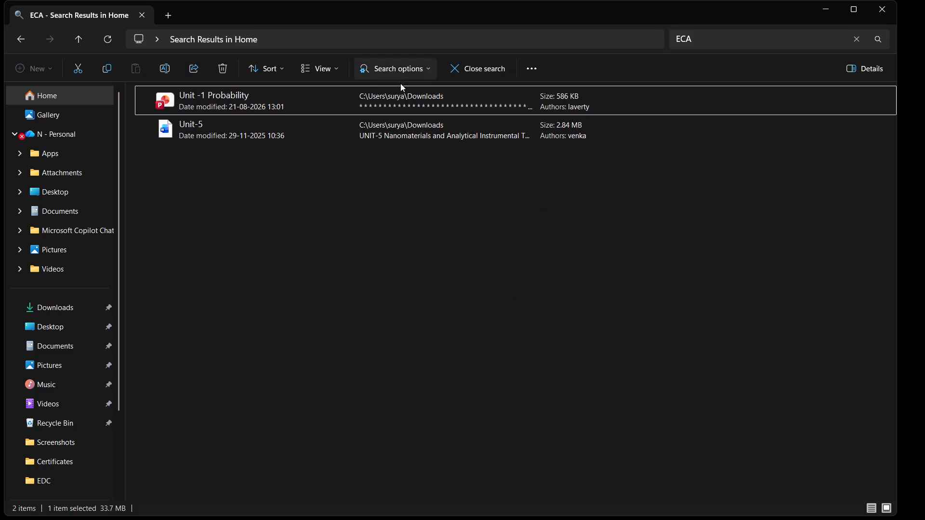
left_click(891, 5)
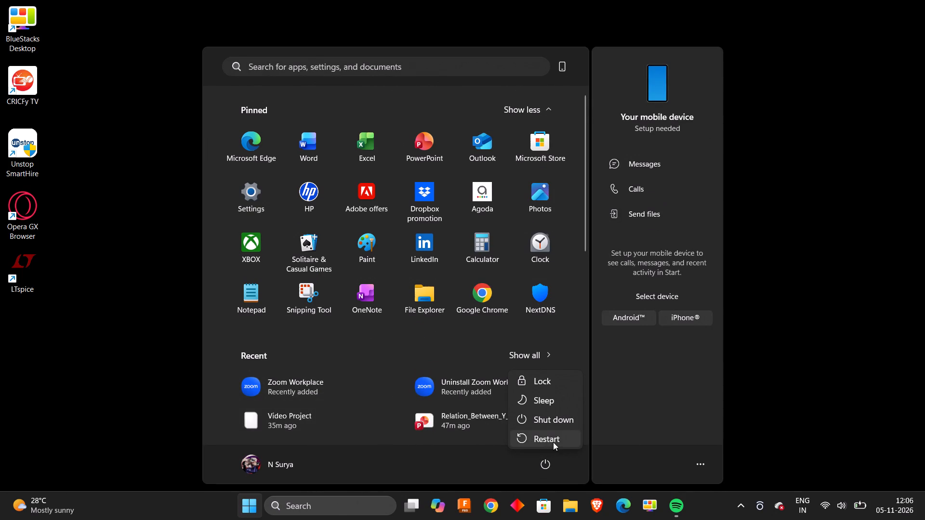